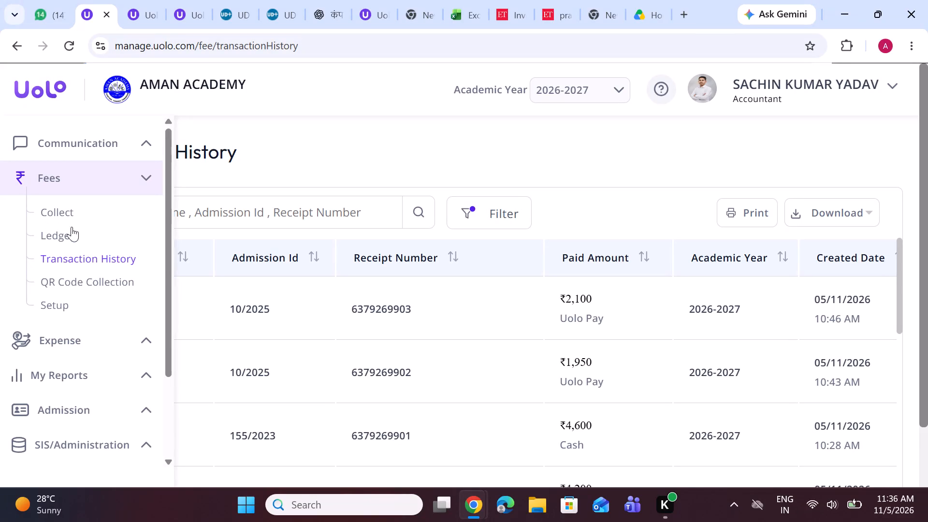
Reload the fee Transaction History by switching to QR Code Collection and back, and activate its transaction search.
click(92, 251)
click(114, 278)
click(106, 256)
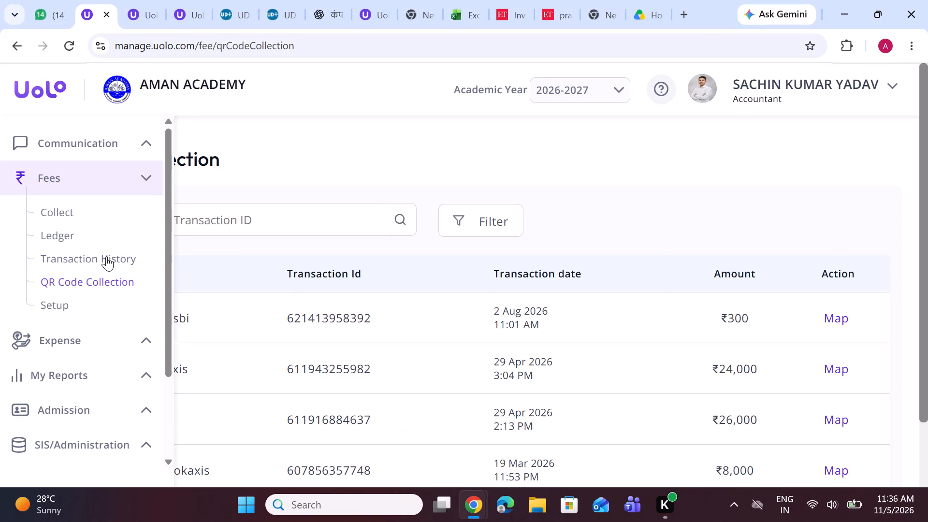
click(260, 215)
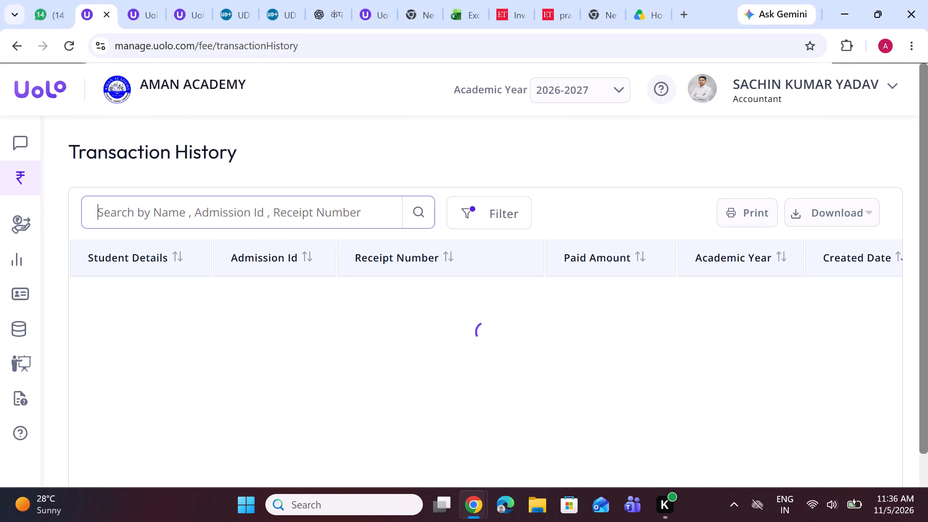
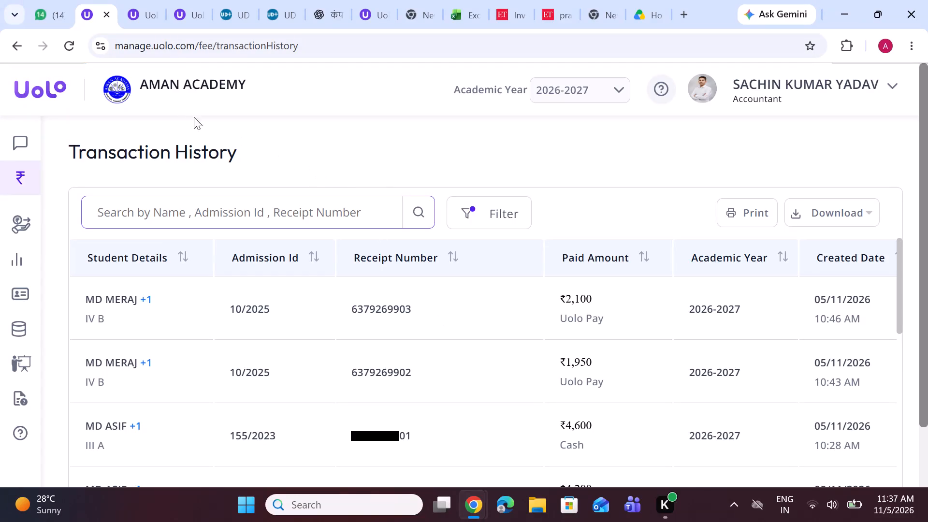
Reload the Transaction History and review the first page of fee transactions by student, receipt number and paid amount.
click(164, 54)
key(Return)
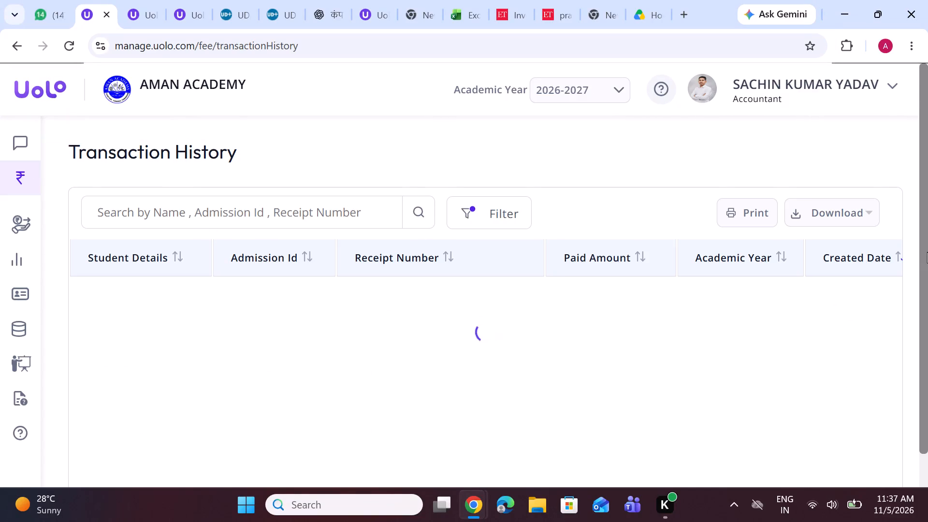
drag(927, 252, 927, 284)
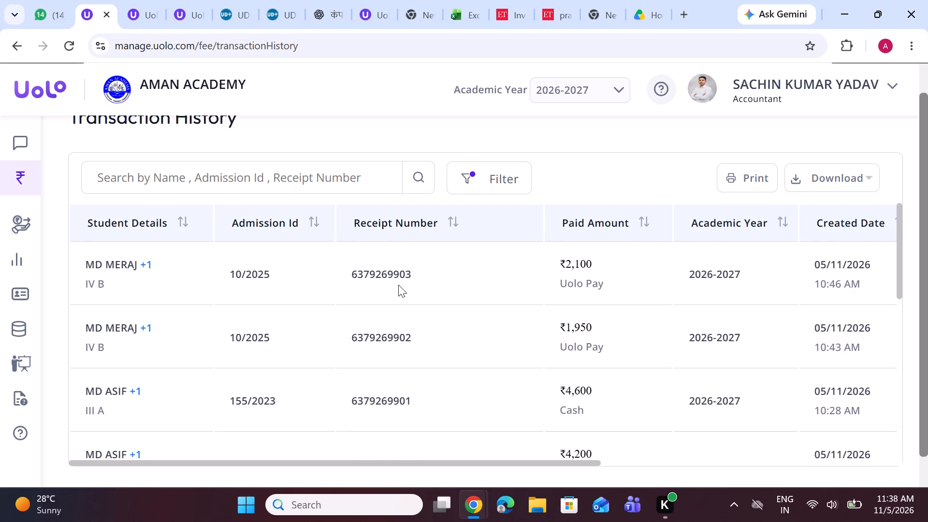
scroll(398, 285, down, 2)
scroll(596, 381, down, 2)
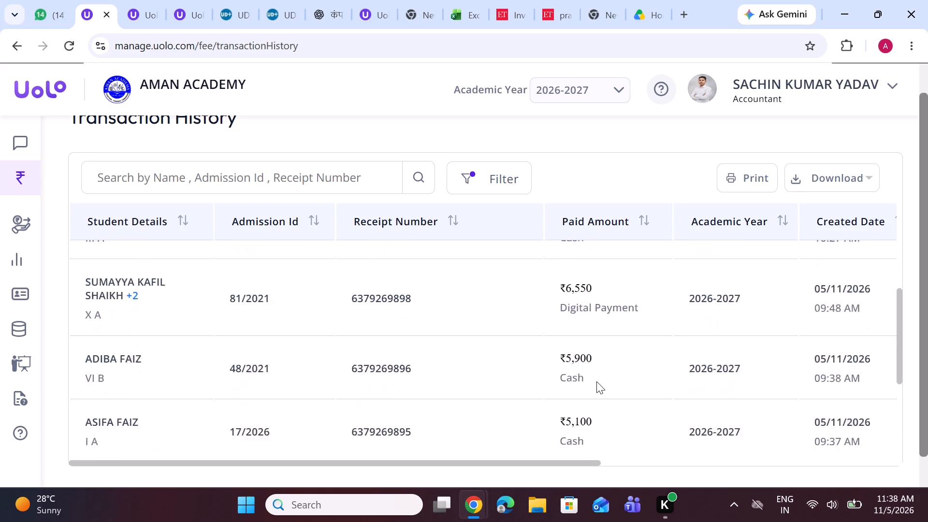
scroll(596, 381, down, 4)
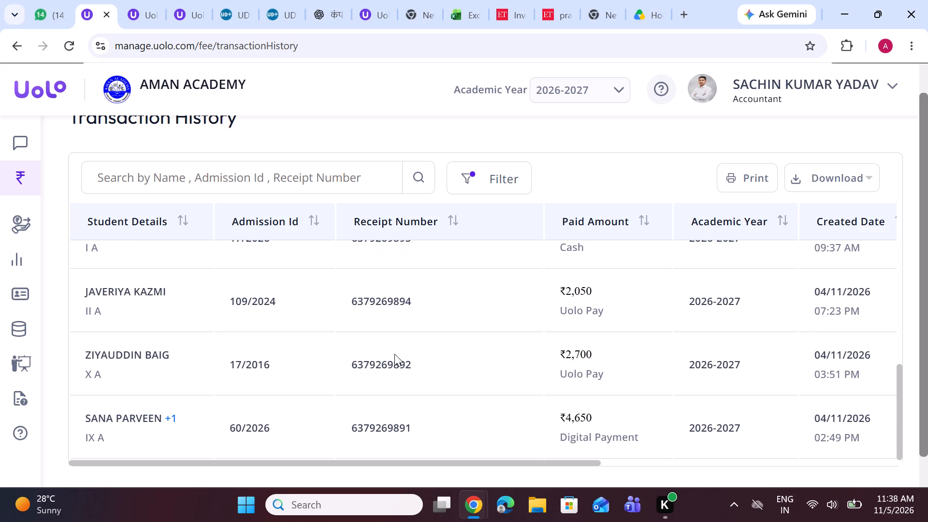
scroll(338, 349, up, 8)
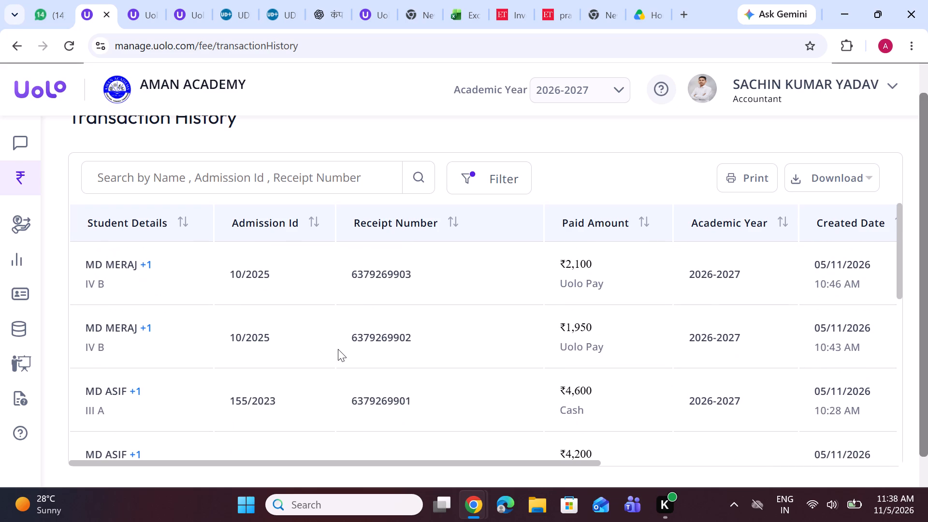
scroll(356, 359, down, 2)
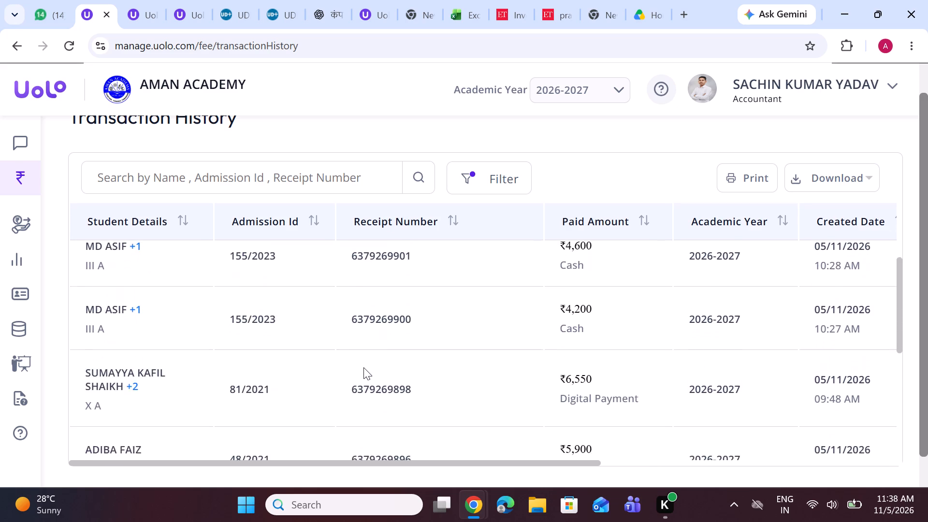
scroll(363, 367, down, 1)
scroll(421, 383, down, 4)
scroll(550, 423, down, 6)
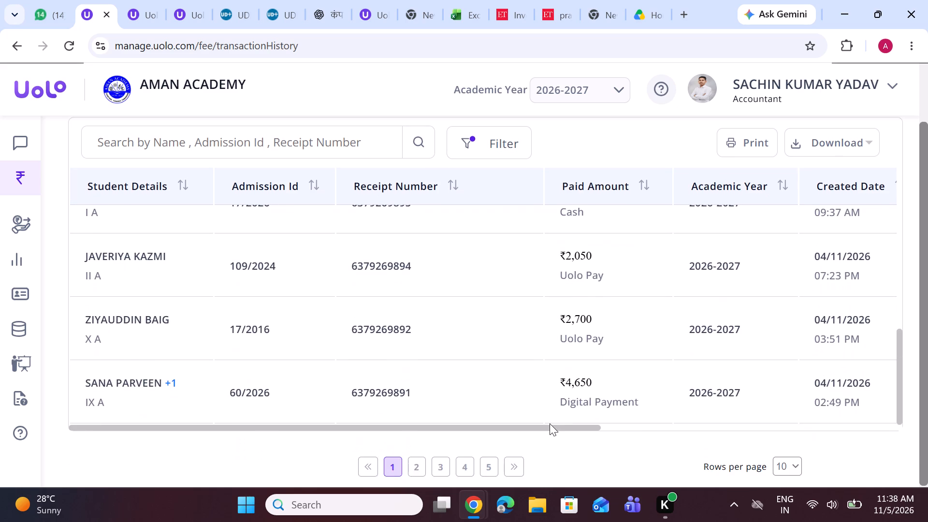
scroll(550, 423, up, 16)
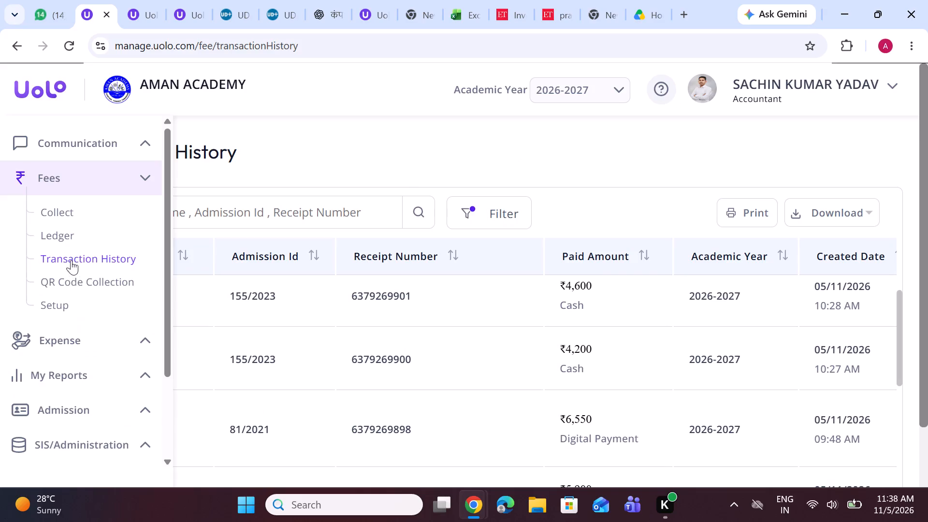
Open the fee Collect page and search its students for "meraj".
click(72, 256)
click(58, 212)
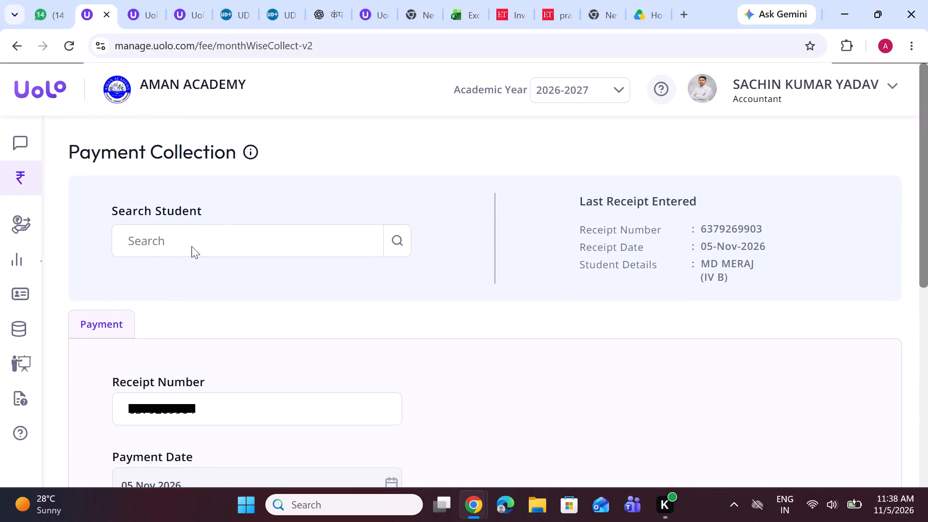
click(175, 242)
text(meraj)
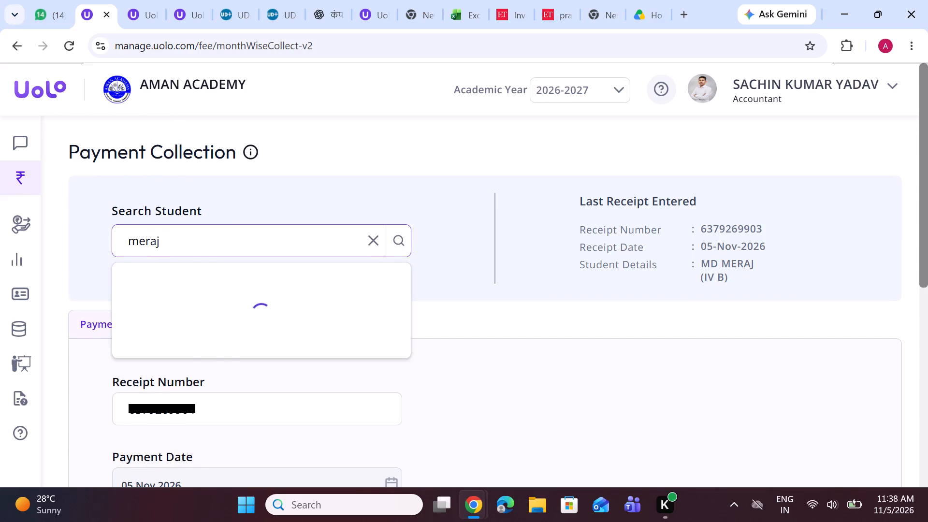
scroll(197, 331, down, 2)
scroll(186, 341, up, 2)
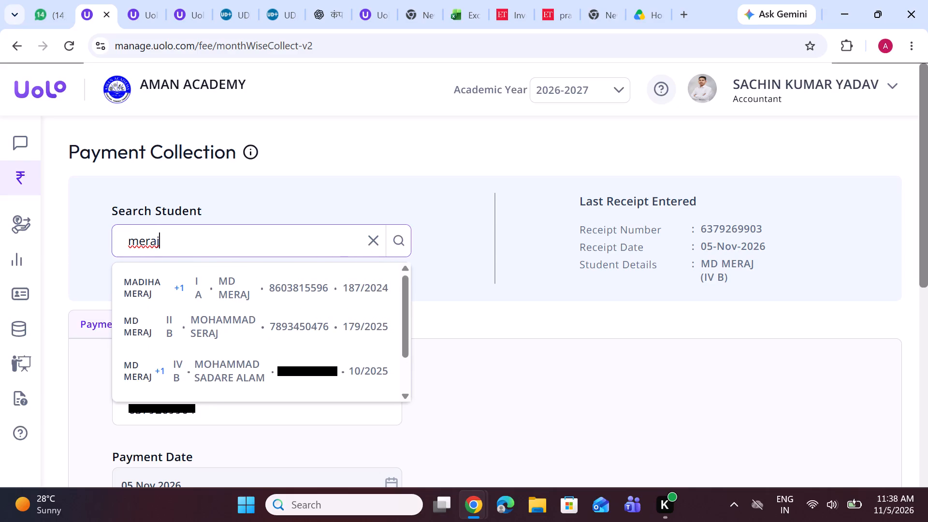
Clear the name from the Payment Collection student search and make the empty search ready for a new query.
drag(174, 243, 94, 243)
click(233, 239)
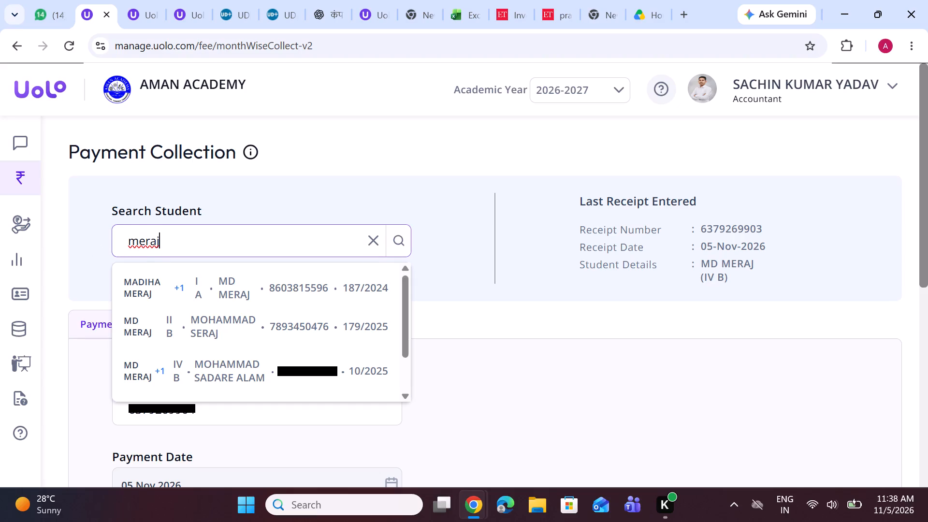
click(374, 240)
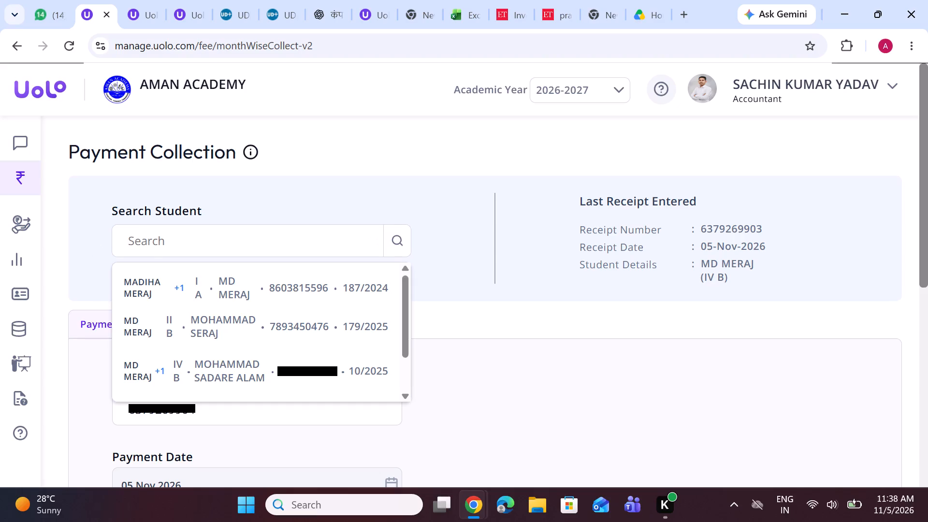
click(176, 247)
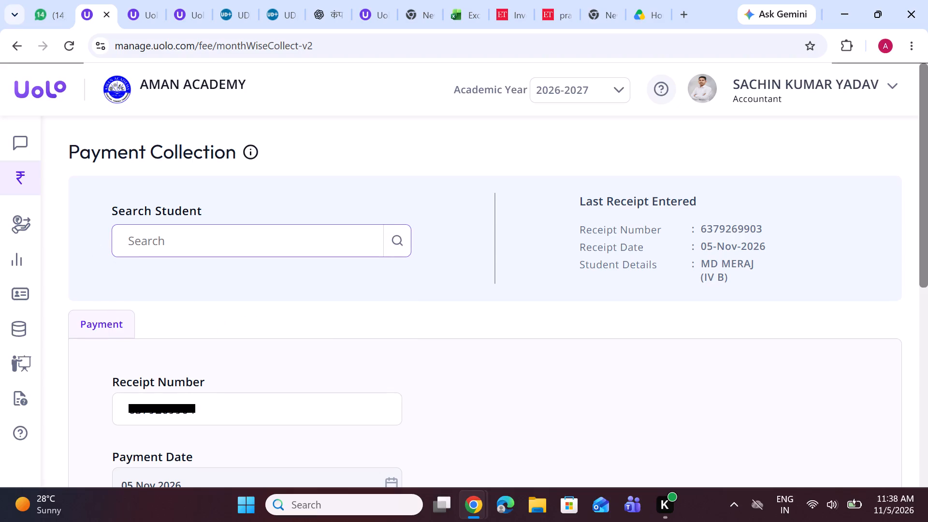
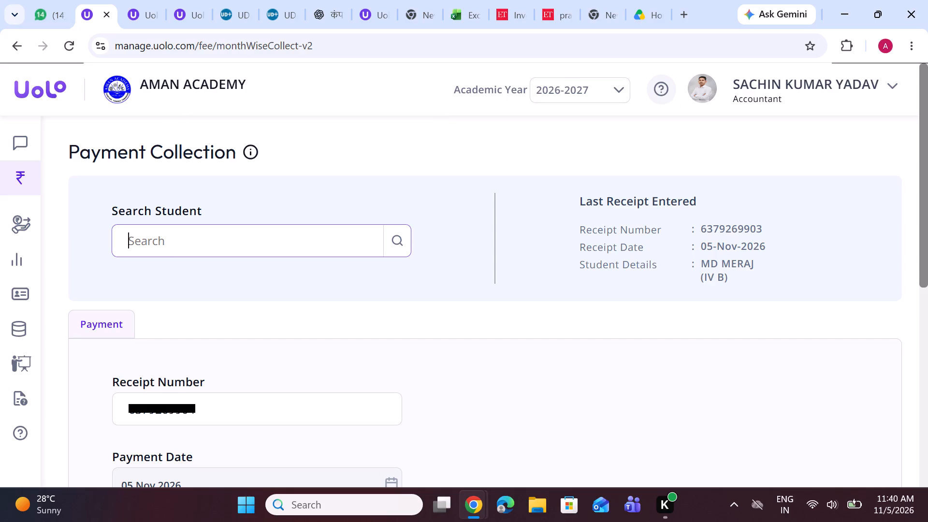
Search the Payment Collection students for "atif" and select the match in class III A.
text(mt)
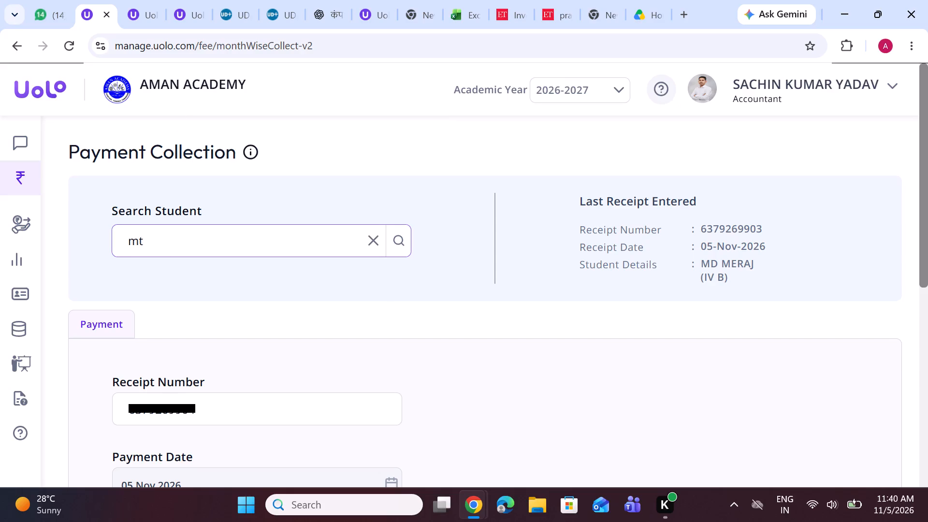
key(BackSpace)
key(BackSpace)
text(atif)
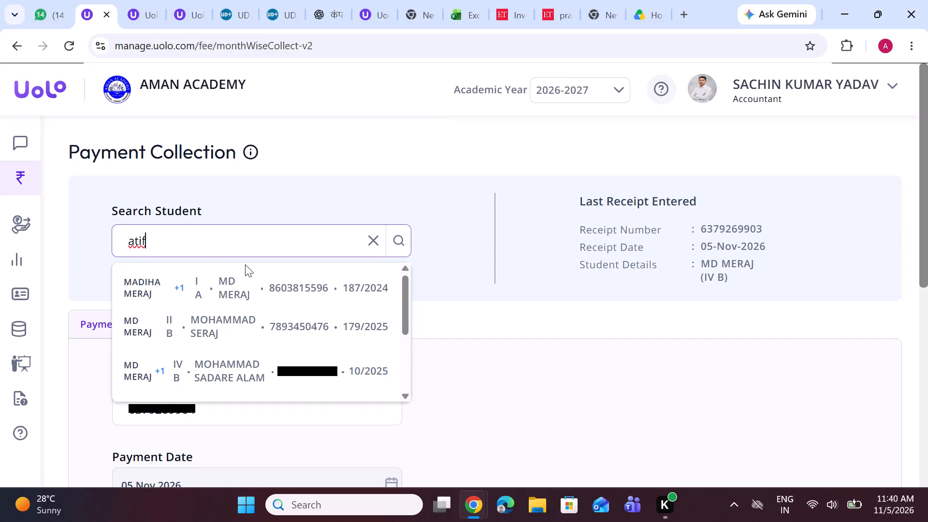
scroll(252, 307, down, 1)
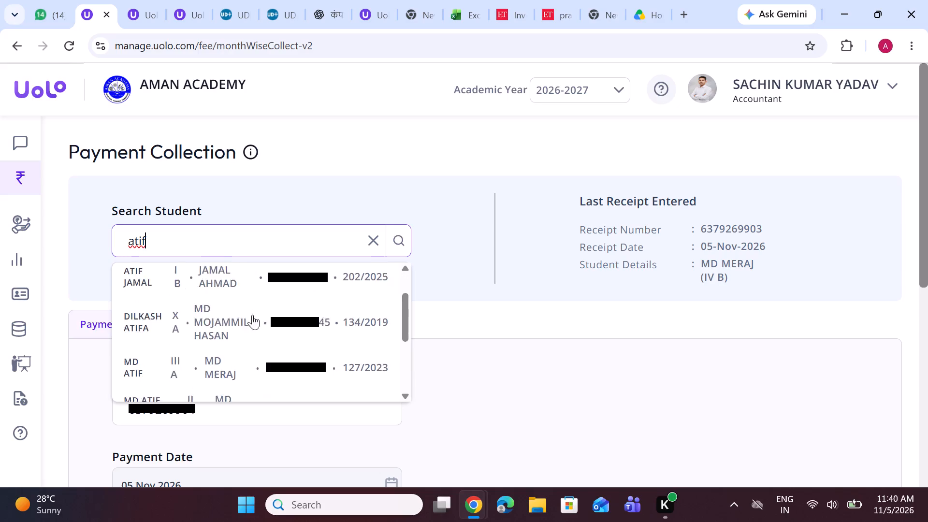
scroll(252, 315, down, 1)
click(142, 274)
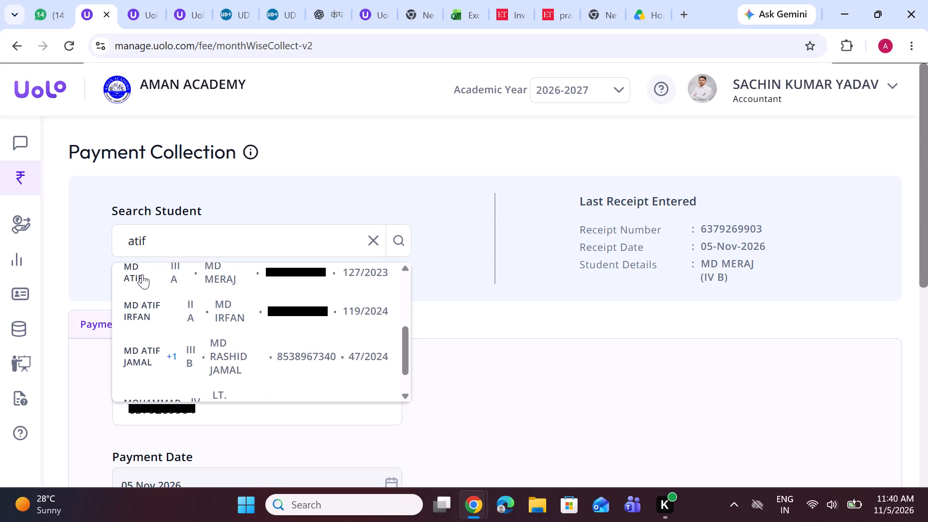
Open the selected student's ledger and review the 2026-2027 fee entries down to March 2027.
scroll(623, 308, down, 3)
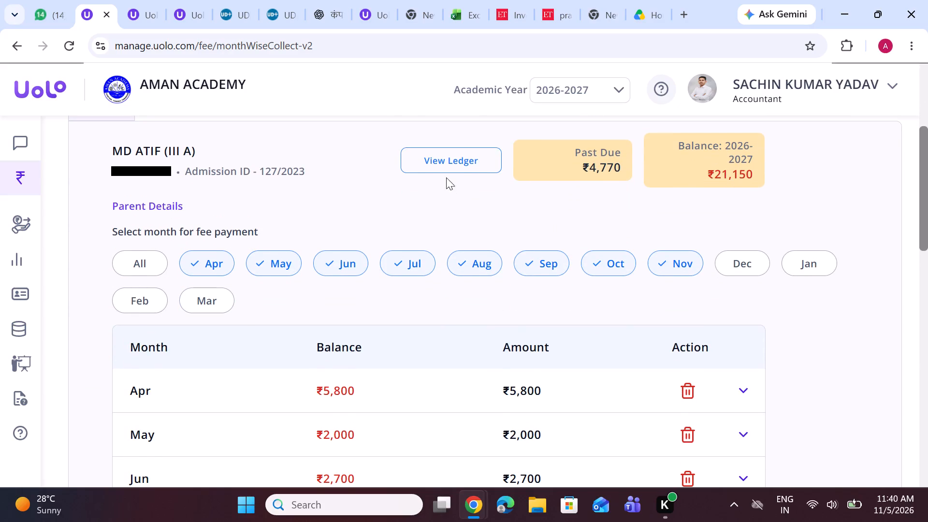
click(439, 169)
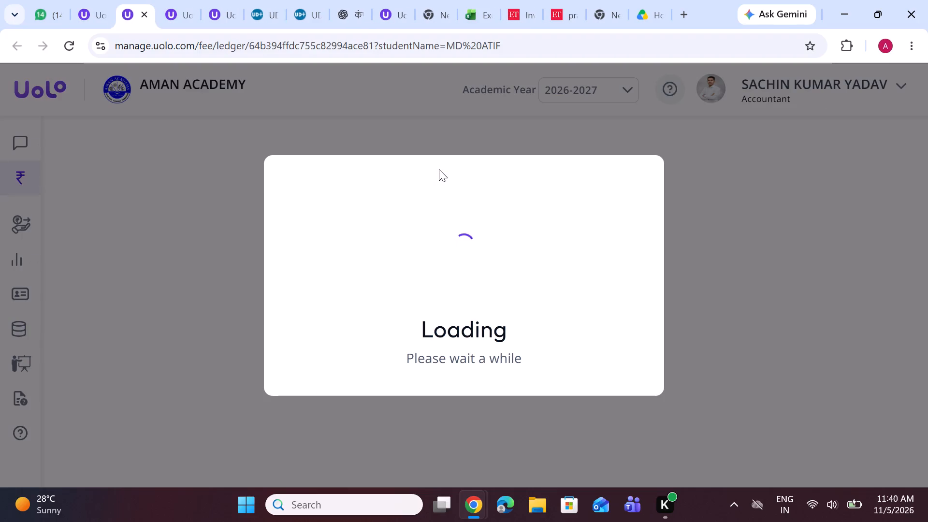
scroll(856, 235, down, 4)
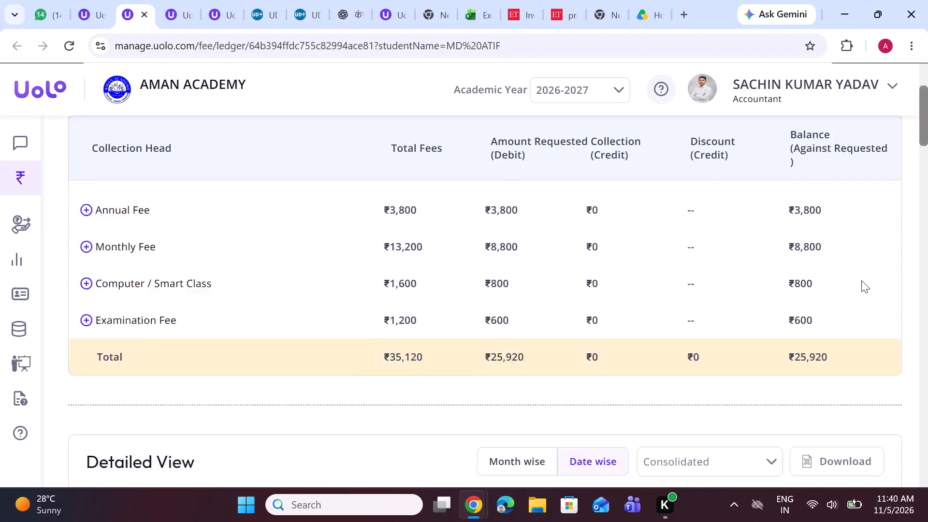
scroll(861, 280, down, 12)
scroll(850, 325, down, 8)
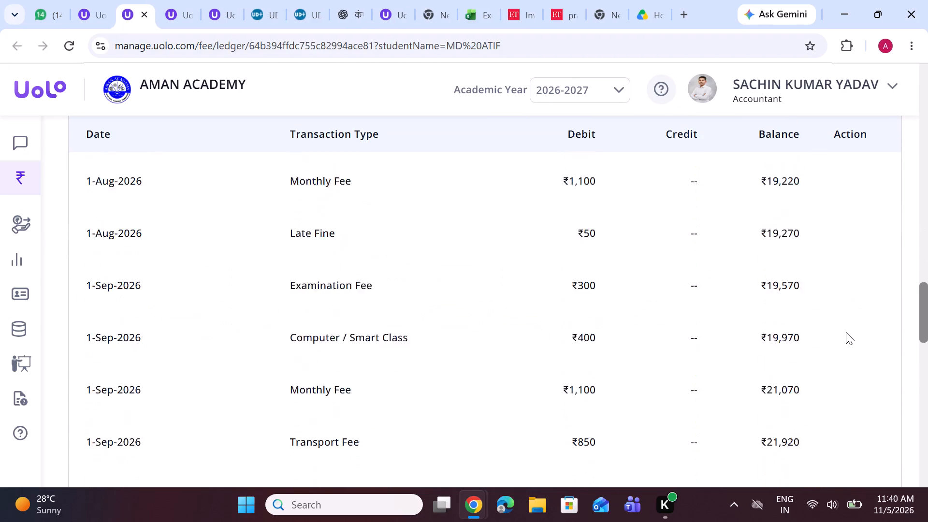
scroll(846, 332, down, 19)
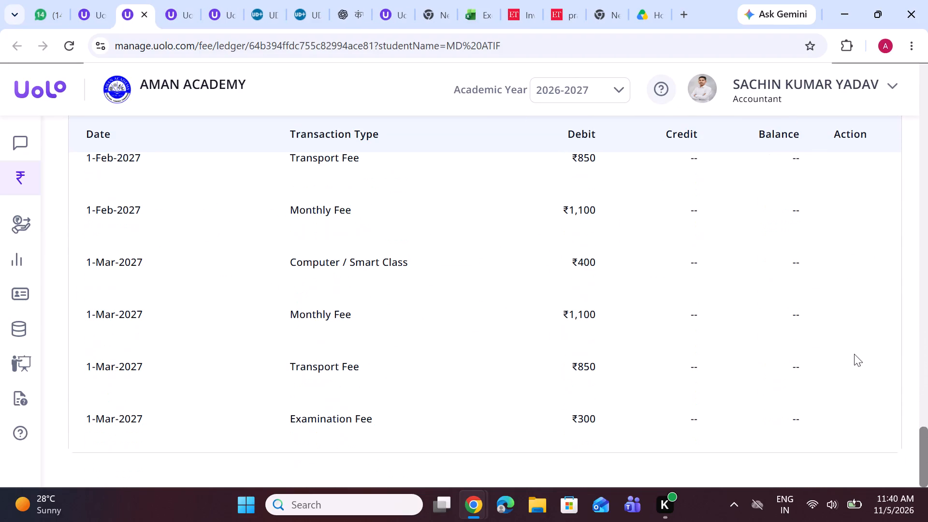
scroll(824, 298, down, 3)
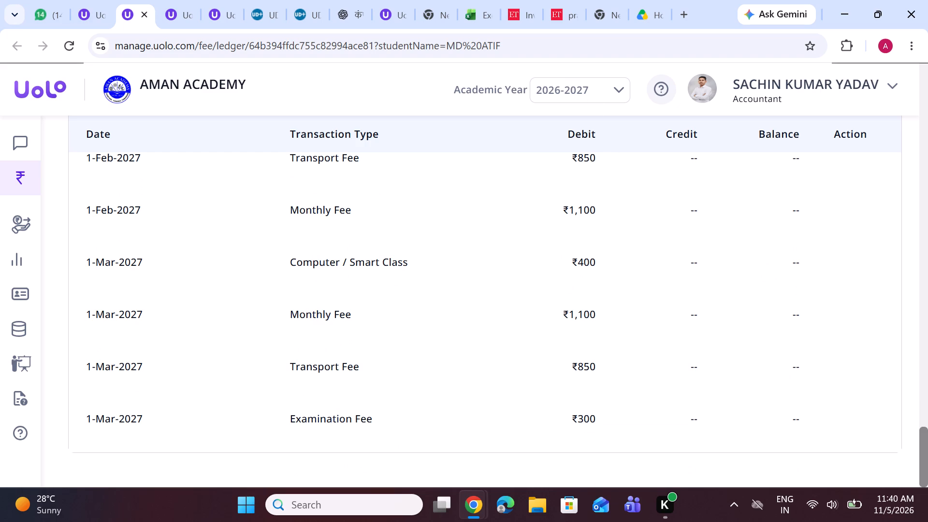
Switch the ledger's academic year to 2025-2026 and go through its date-wise entries to the last one.
click(588, 94)
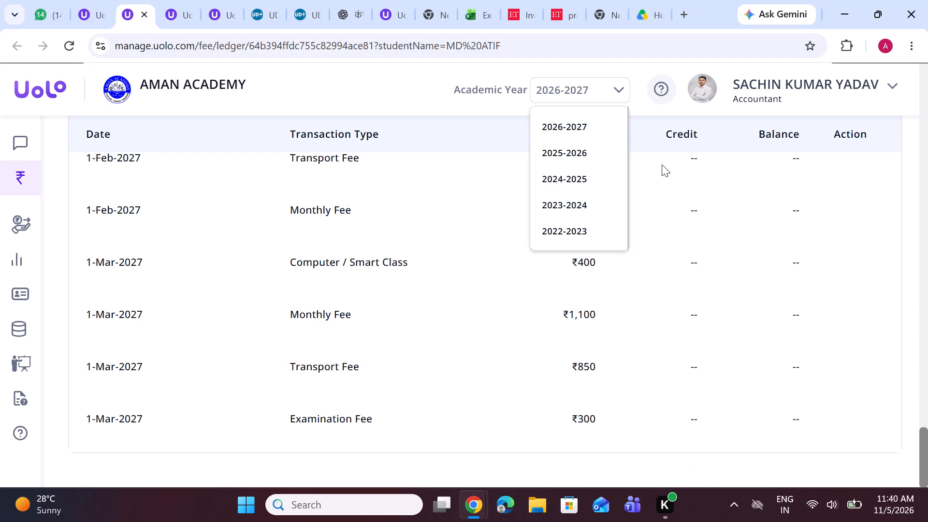
click(662, 164)
click(590, 83)
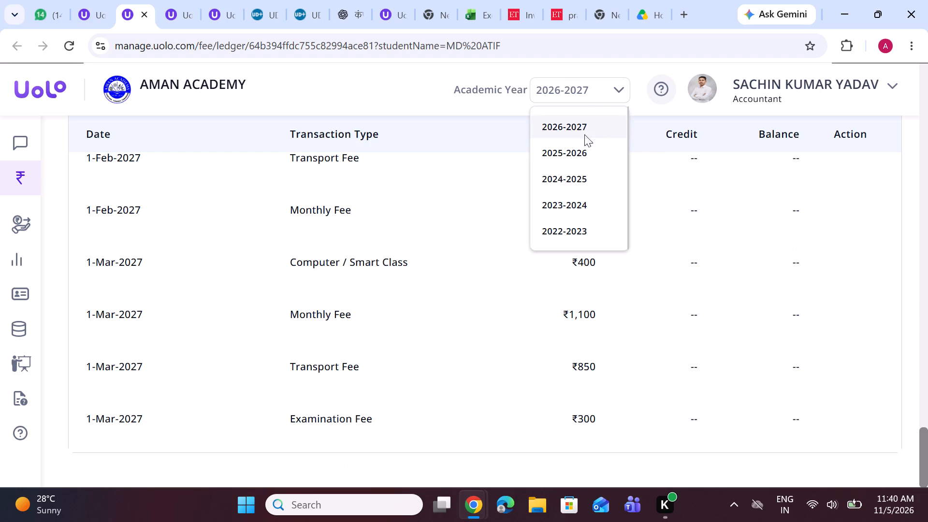
click(581, 145)
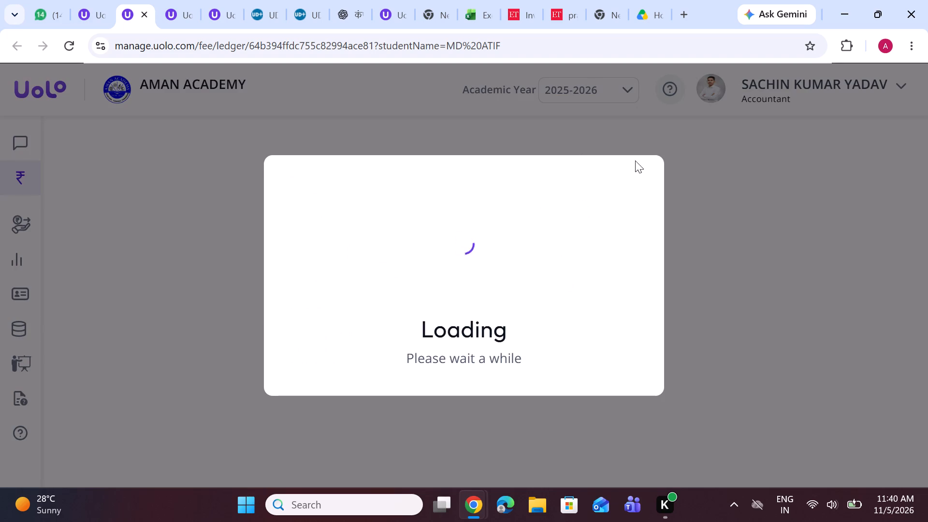
scroll(927, 429, down, 8)
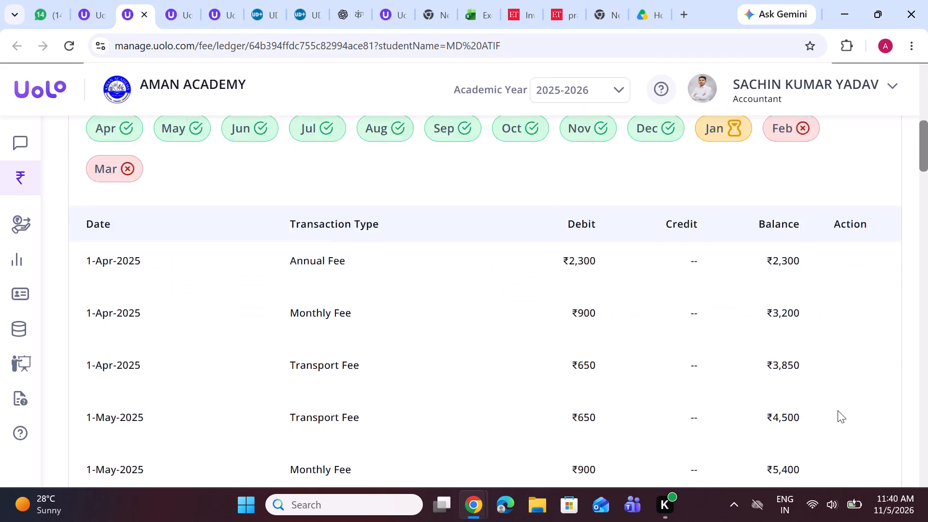
scroll(838, 410, down, 20)
scroll(838, 410, down, 13)
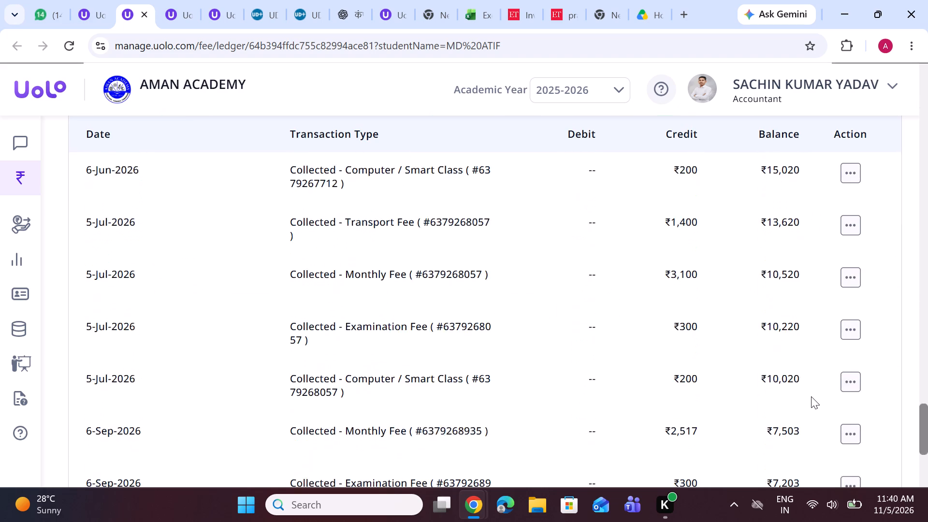
scroll(811, 396, down, 10)
Examine the collected-fee entries from June to November 2026 in the 2025-2026 ledger, including the receipt options of the latest one.
click(850, 419)
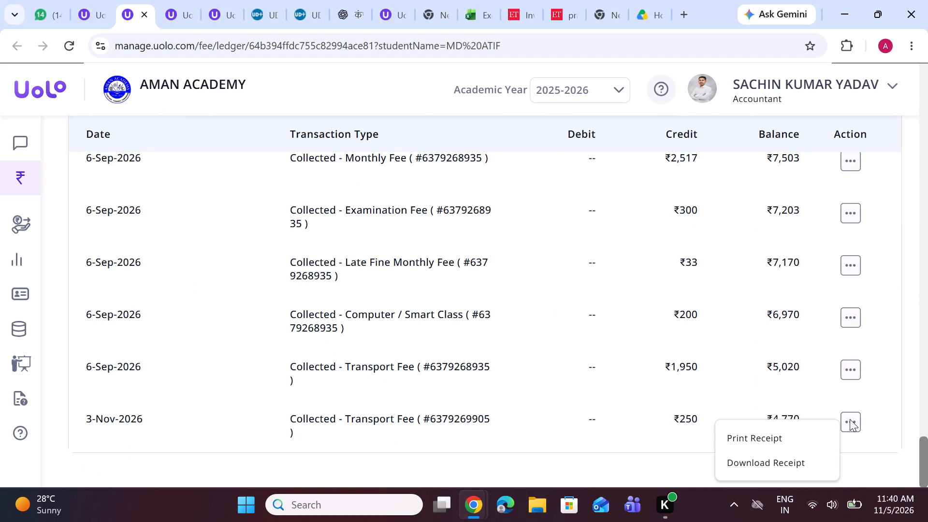
click(720, 376)
scroll(717, 366, up, 3)
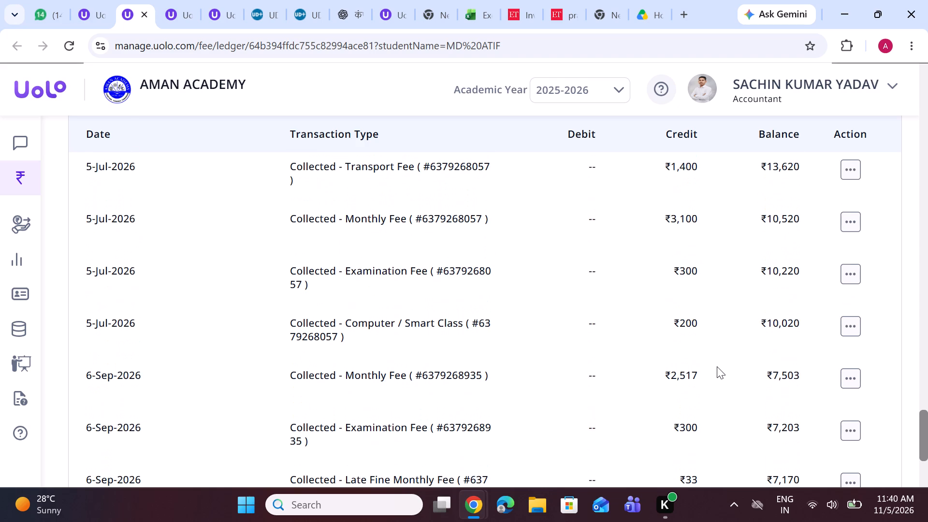
scroll(717, 366, up, 5)
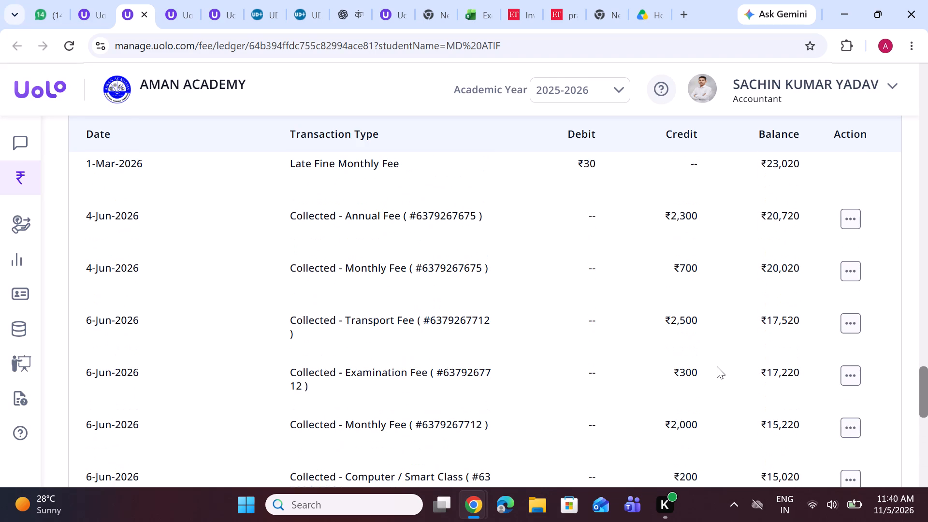
scroll(717, 366, up, 4)
scroll(717, 366, down, 17)
scroll(717, 366, down, 5)
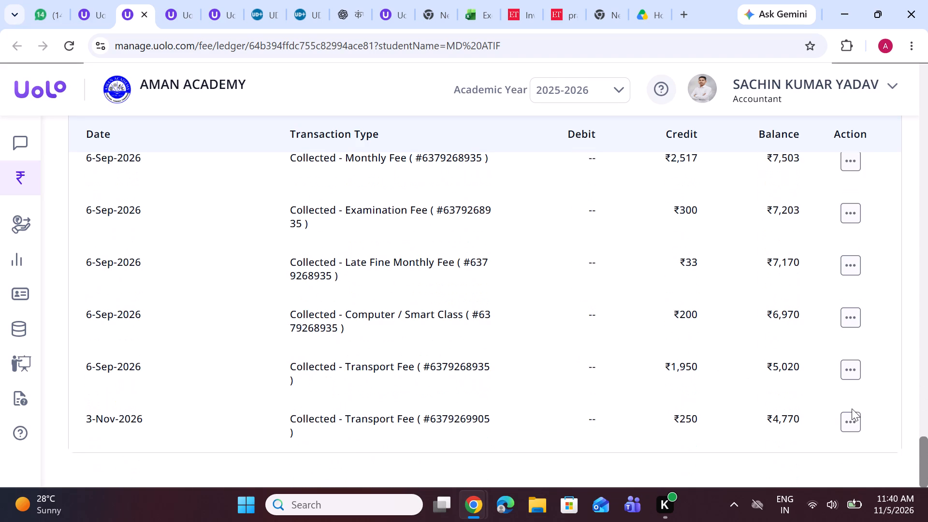
Preview the print receipt of the 3-Nov-2026 Transport Fee collection and close it without printing.
click(857, 420)
click(742, 436)
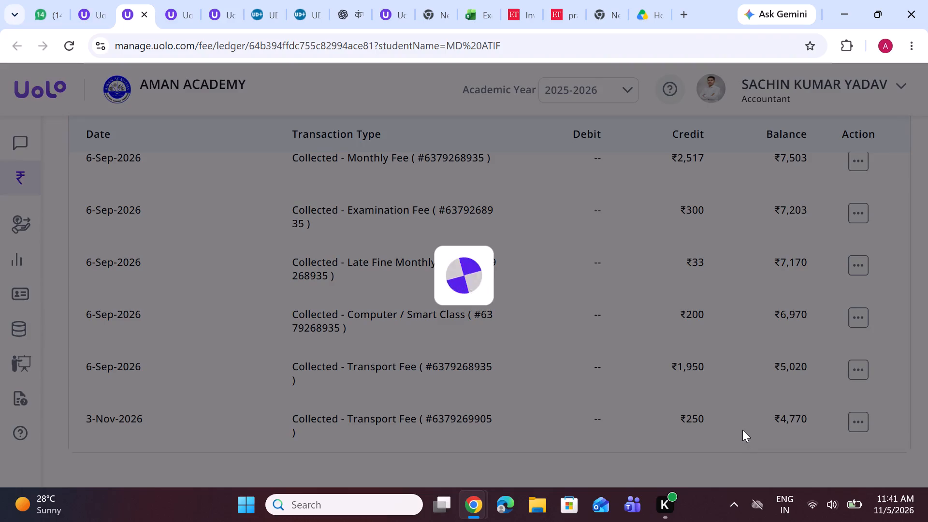
click(96, 0)
click(143, 0)
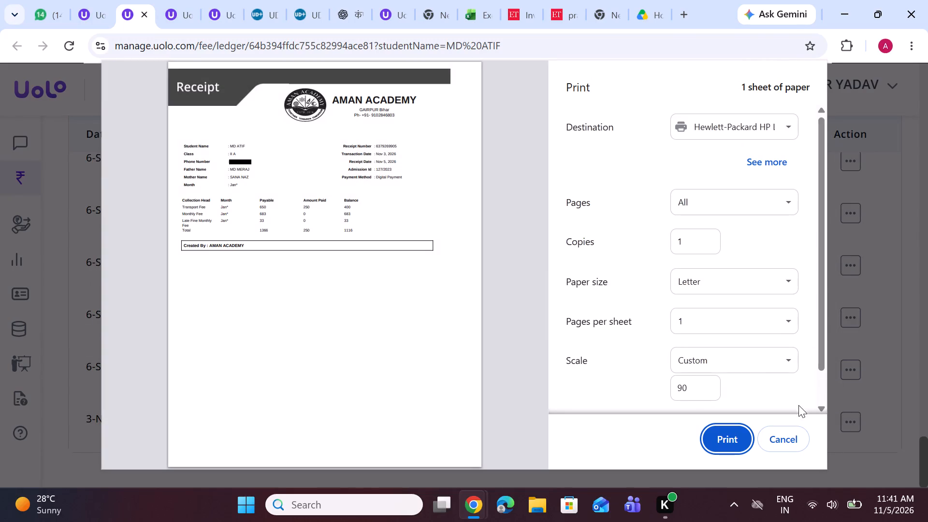
click(786, 438)
Preview the 3-Nov-2026 Transport Fee receipt once more and cancel printing.
scroll(554, 321, down, 1)
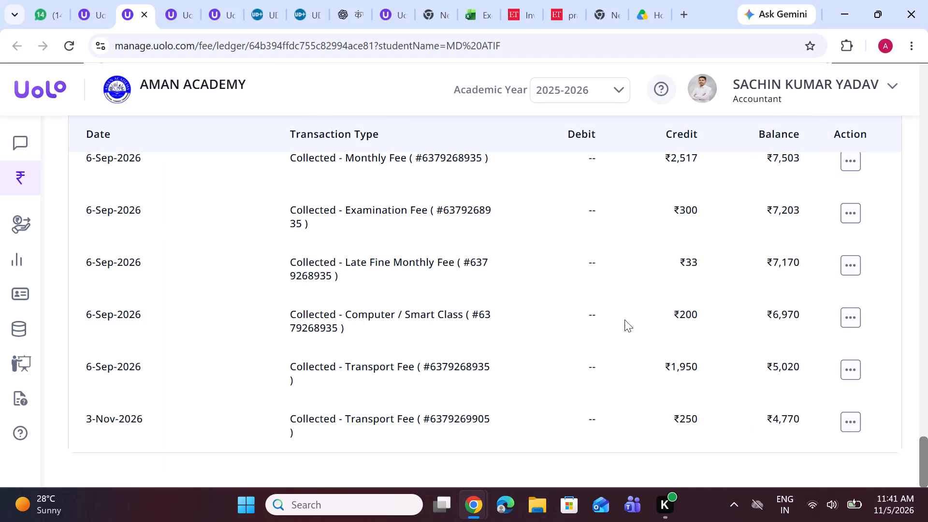
click(847, 422)
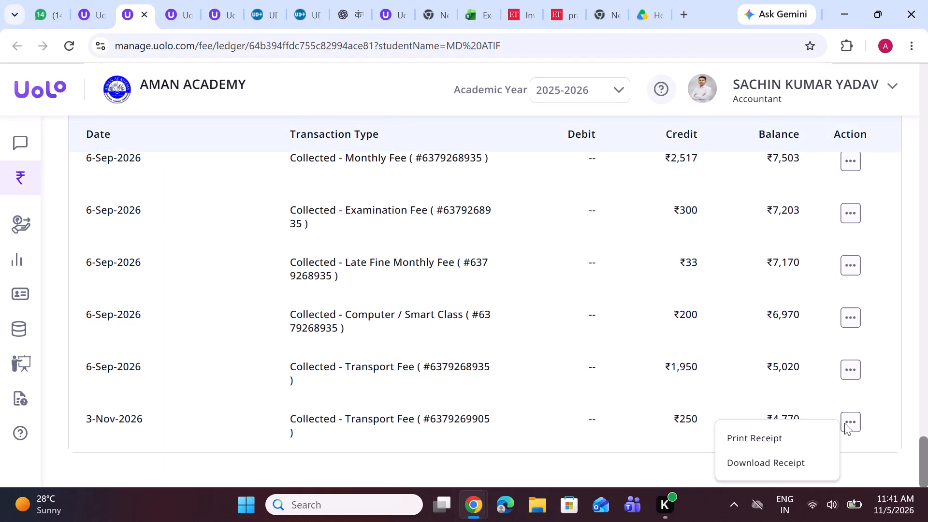
click(754, 431)
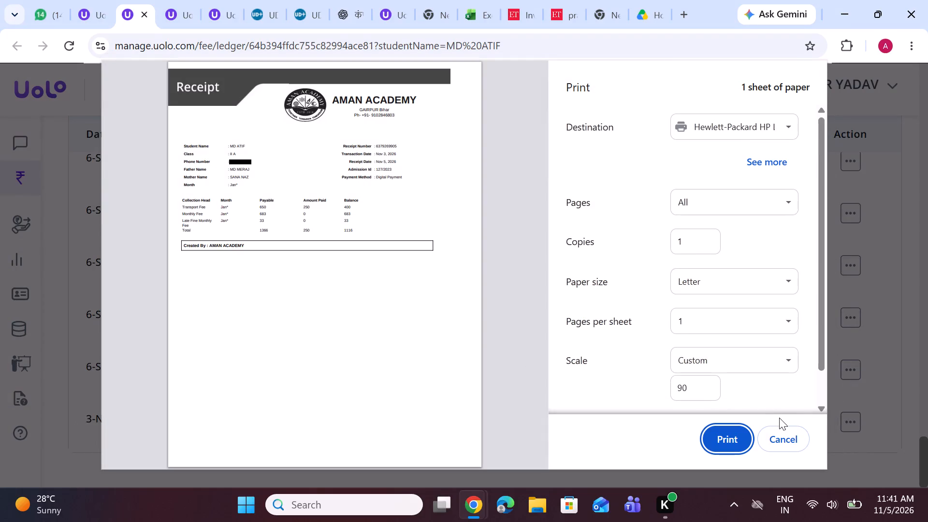
click(785, 439)
Recheck the dates, fee types, credits and balances of the last collected entries in the 2025-2026 ledger.
scroll(852, 379, up, 2)
scroll(852, 379, down, 3)
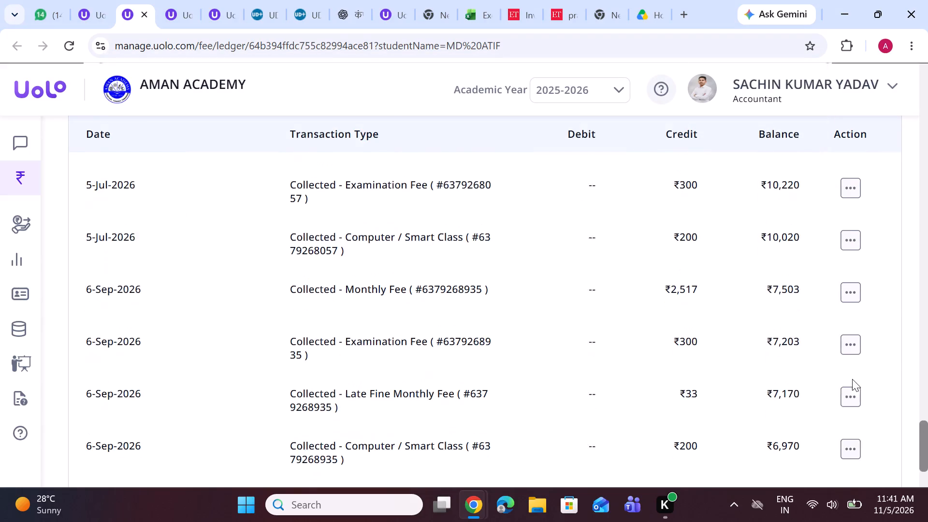
scroll(852, 379, down, 2)
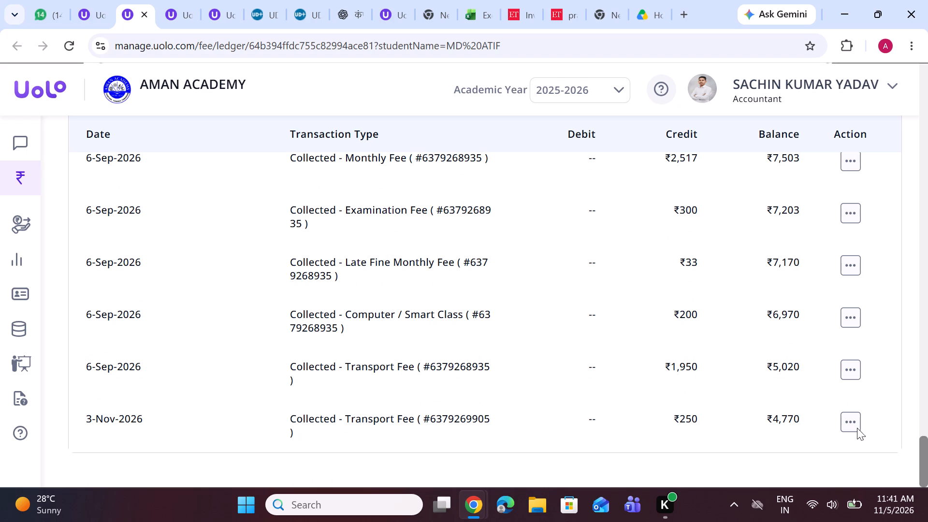
click(854, 426)
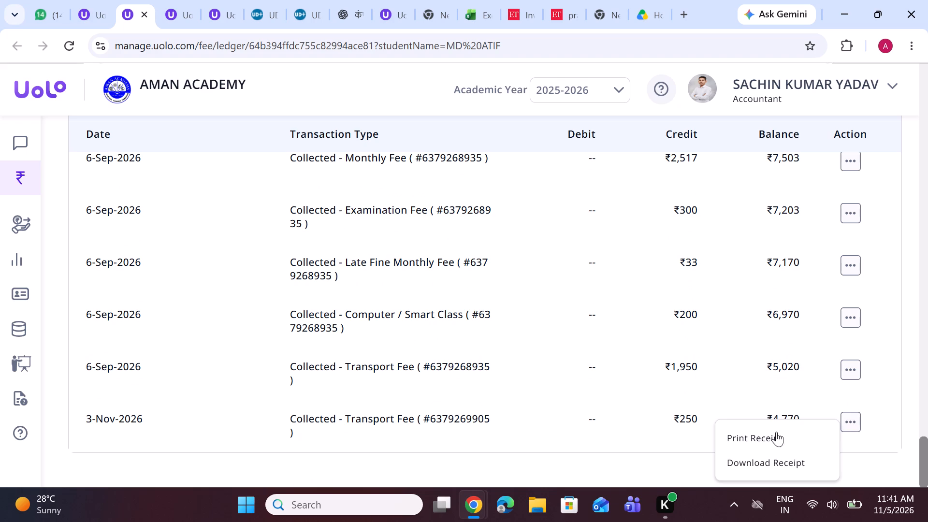
click(757, 387)
scroll(757, 387, up, 2)
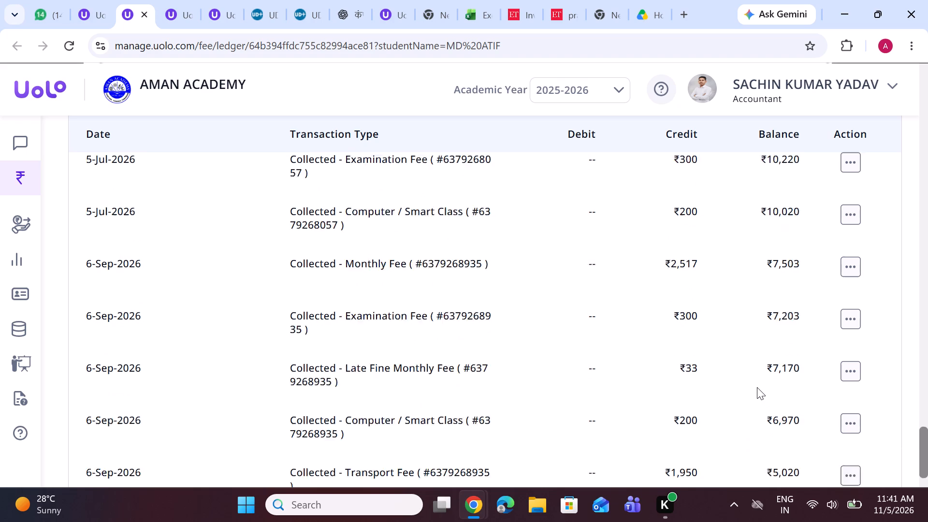
scroll(757, 387, up, 2)
scroll(757, 387, down, 6)
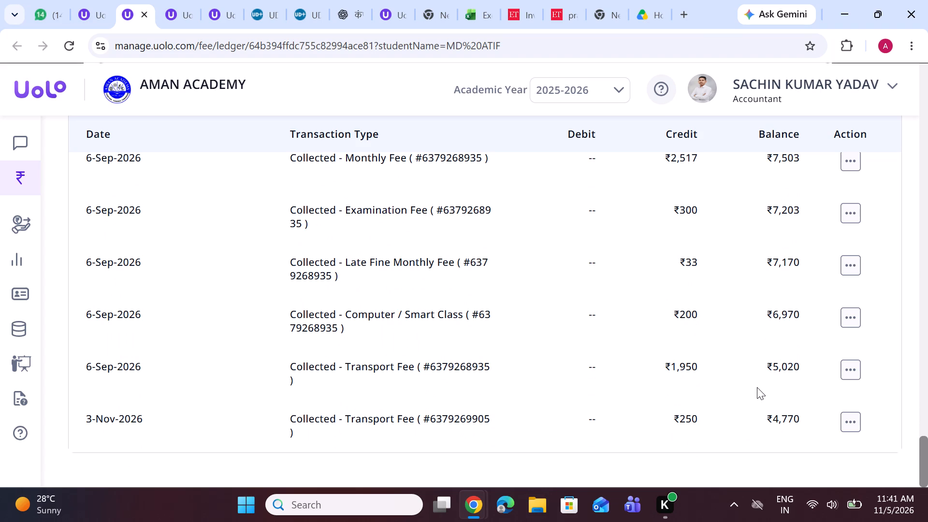
Reload the student's ledger in the neighbouring browser tab and go back to the Payment Collection page.
click(159, 0)
click(152, 45)
key(Return)
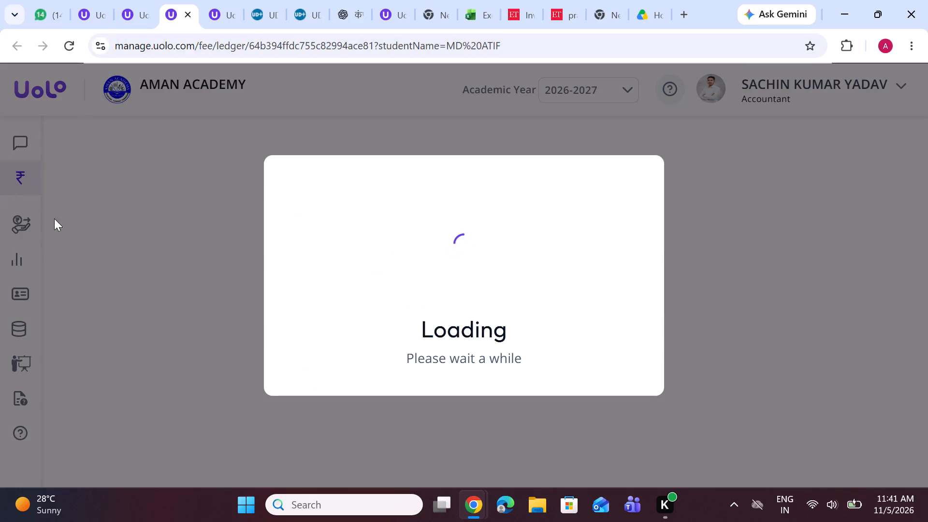
click(138, 0)
click(103, 0)
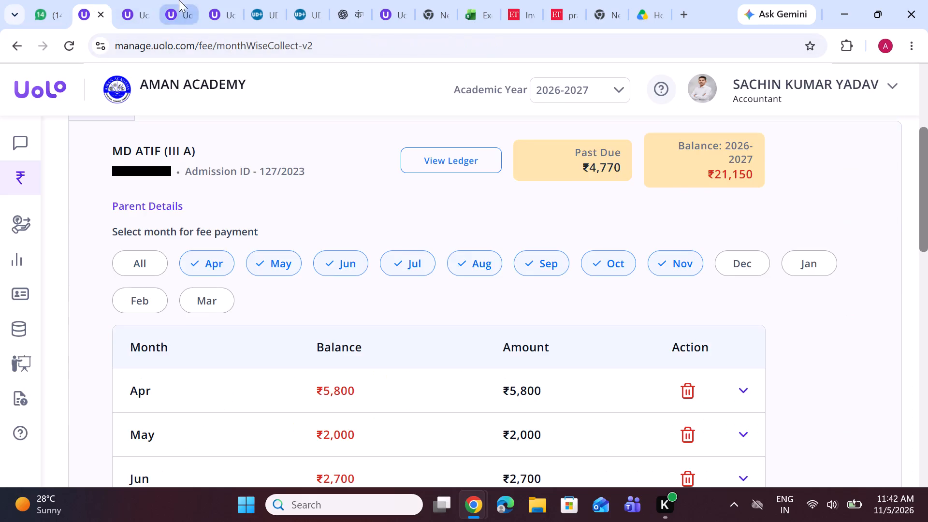
Open the fee Transaction History in the reloaded ledger's tab and bring the latest transactions' receipt, amount and date columns into view.
click(179, 0)
click(72, 245)
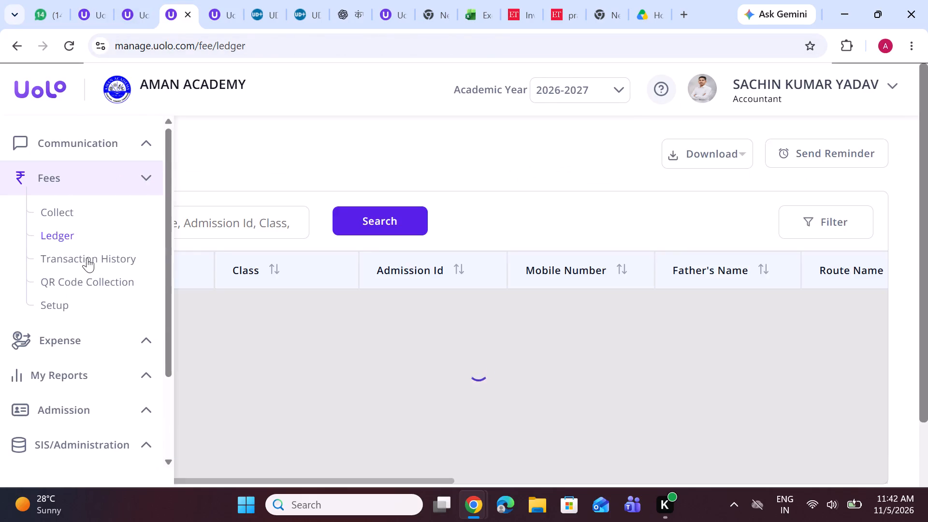
click(87, 258)
click(214, 210)
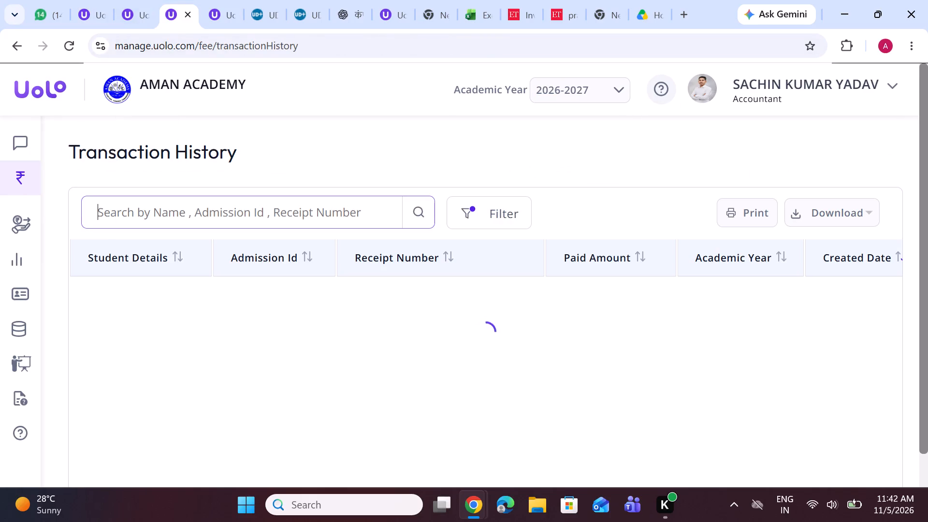
drag(927, 239, 927, 287)
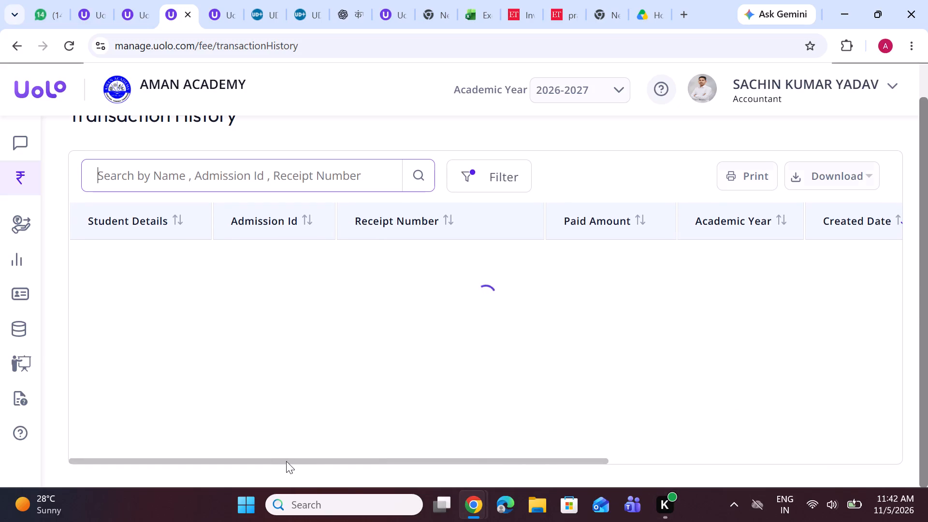
drag(287, 461, 302, 465)
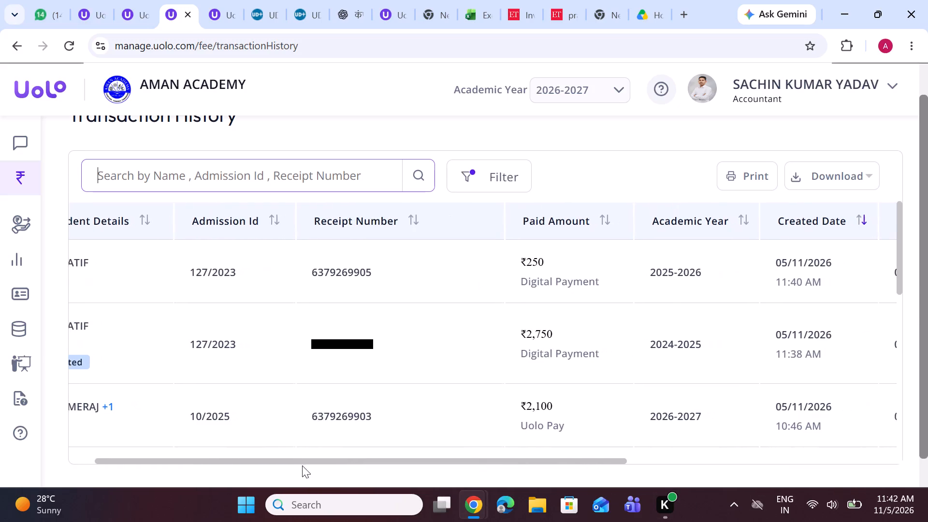
Print the receipt of the student's ₹2,750 digital payment for academic year 2024-2025 from the Transaction History.
drag(302, 465, 411, 471)
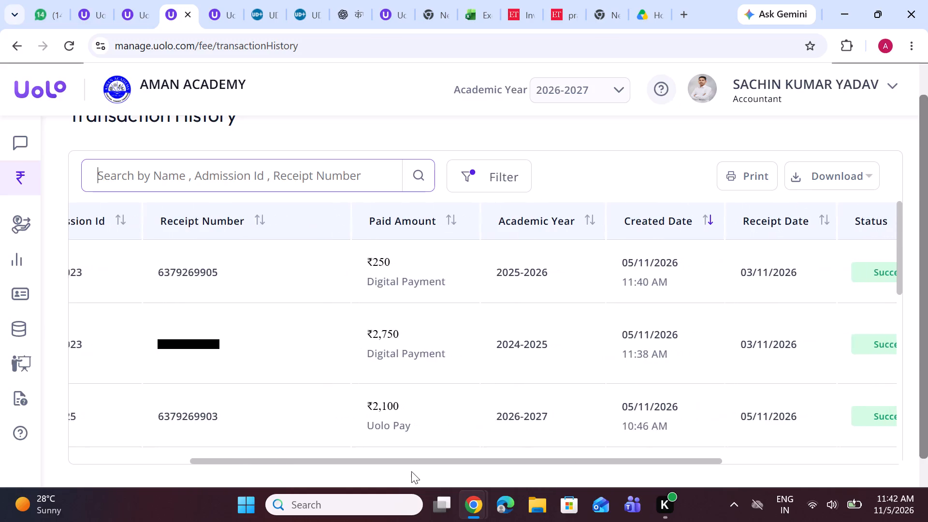
drag(411, 471, 578, 471)
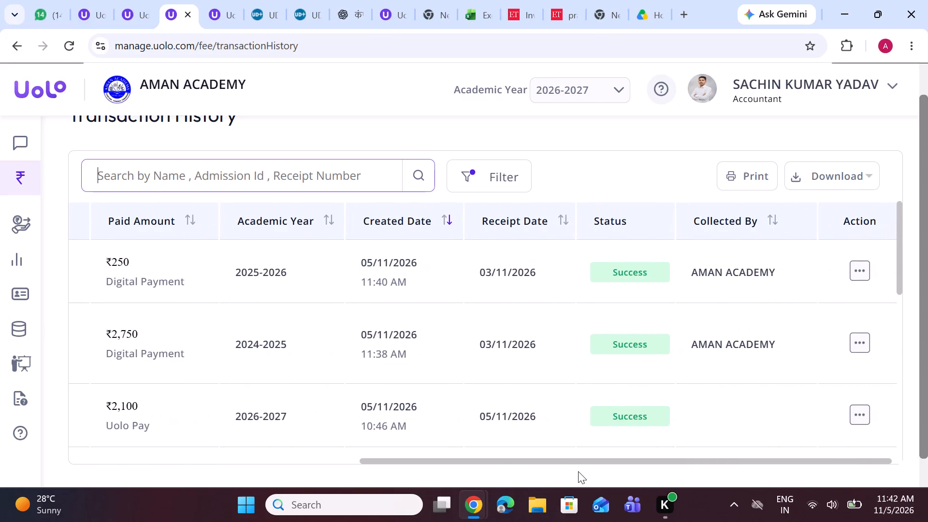
drag(578, 471, 927, 471)
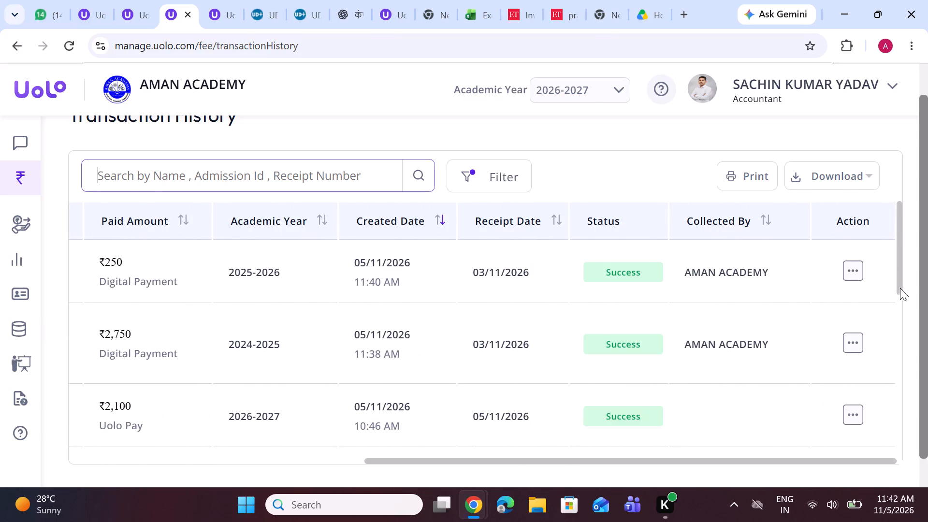
click(859, 344)
click(771, 355)
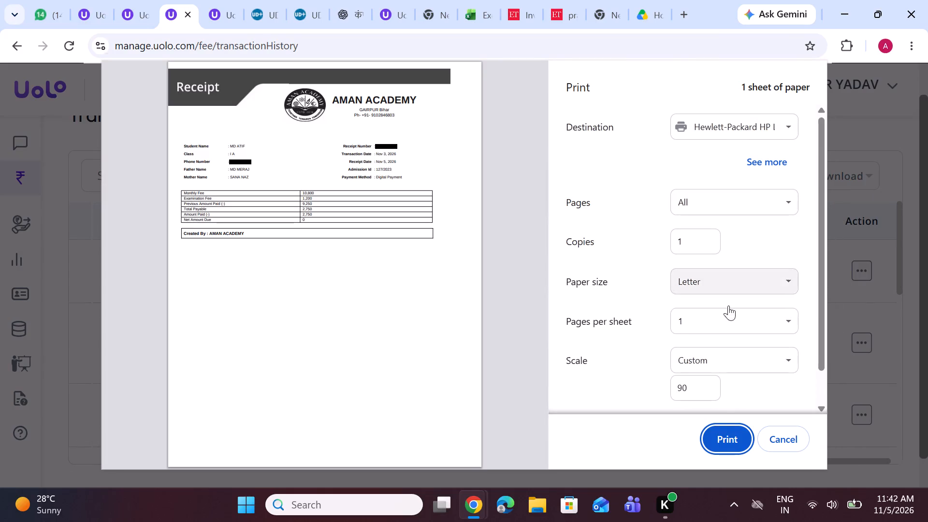
click(719, 442)
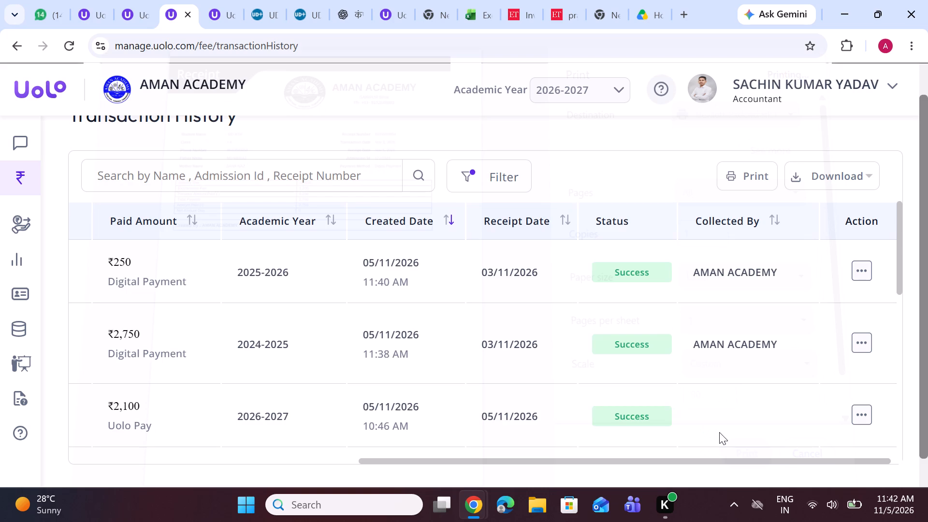
Print the receipt of the same student's ₹250 digital payment for academic year 2025-2026 from the Transaction History.
click(867, 273)
click(772, 287)
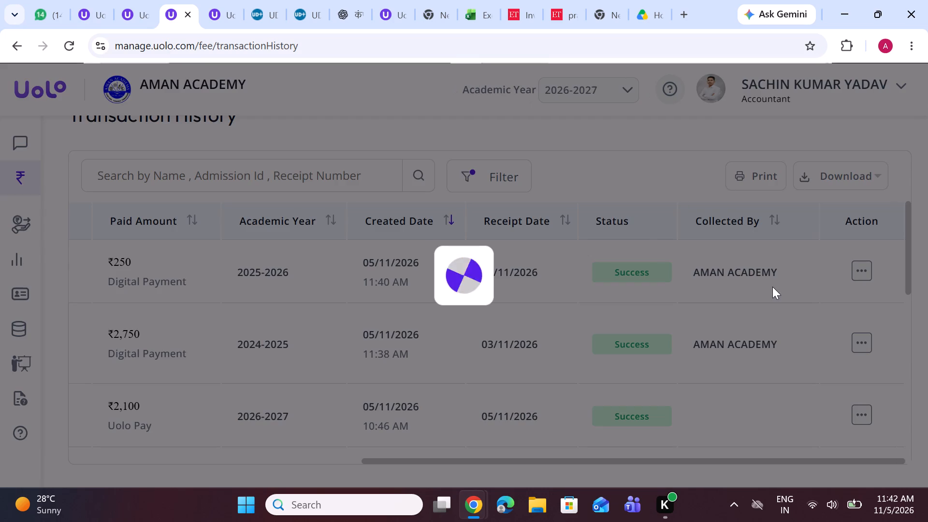
click(212, 0)
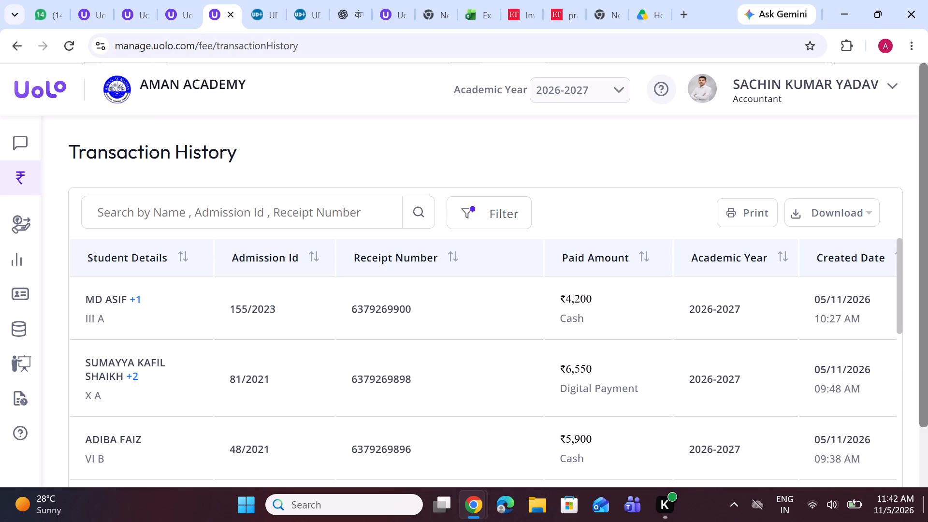
click(117, 0)
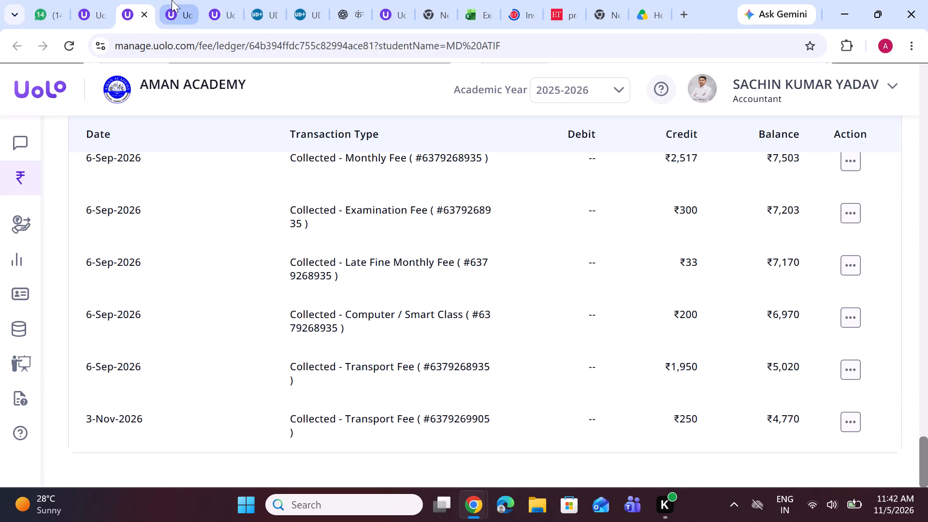
click(172, 0)
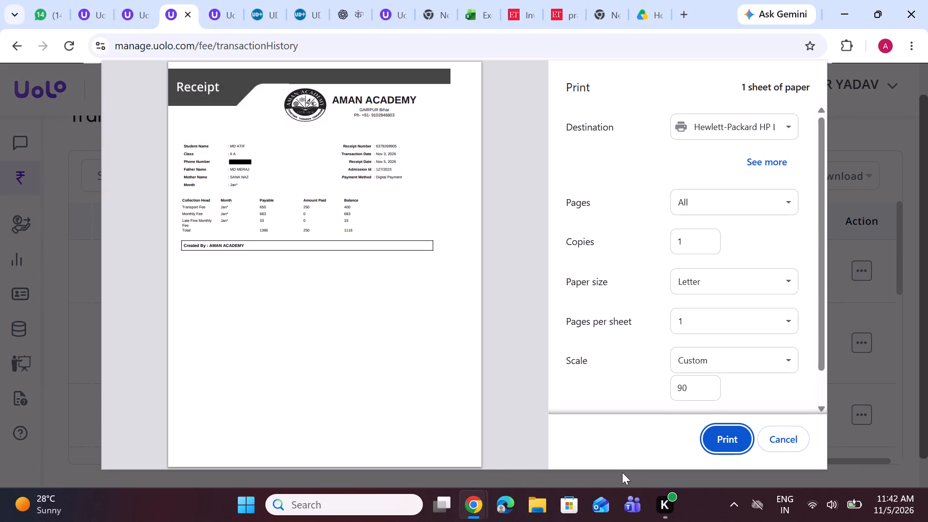
click(730, 444)
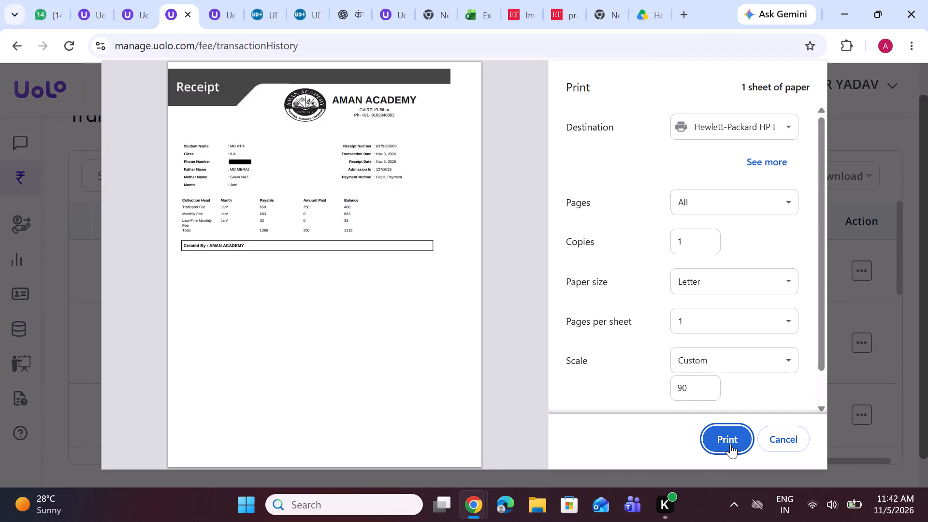
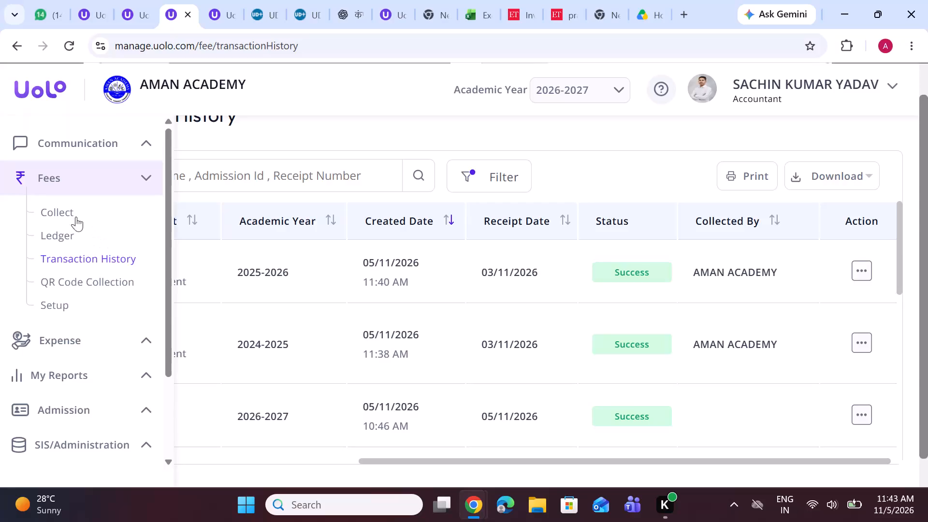
Open the fee Payment Collection page.
click(67, 211)
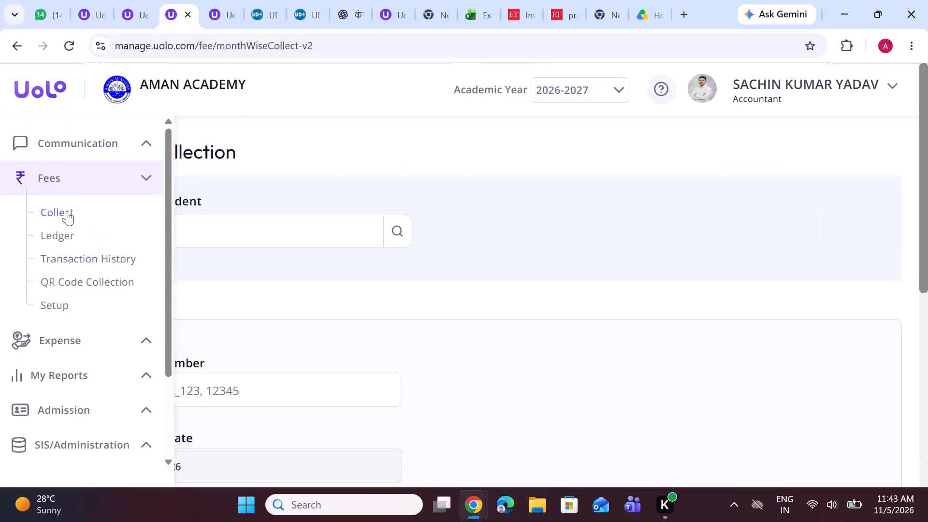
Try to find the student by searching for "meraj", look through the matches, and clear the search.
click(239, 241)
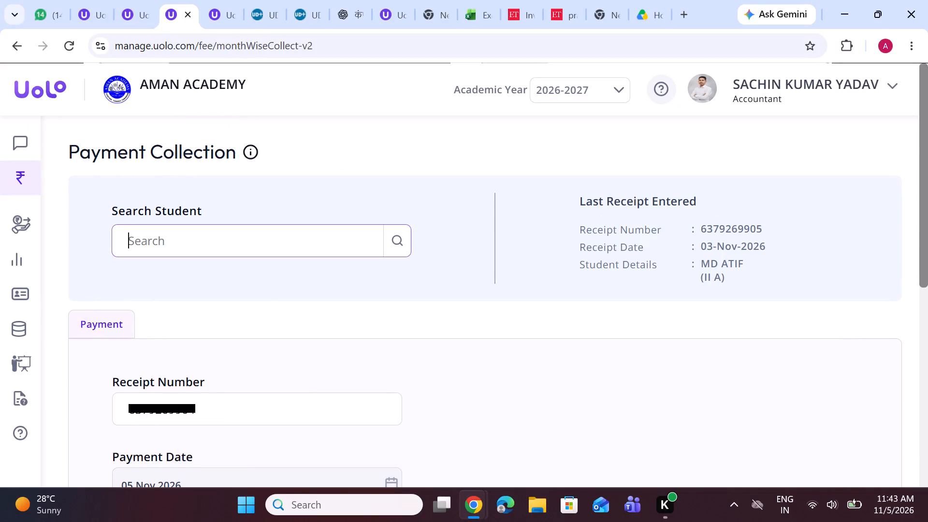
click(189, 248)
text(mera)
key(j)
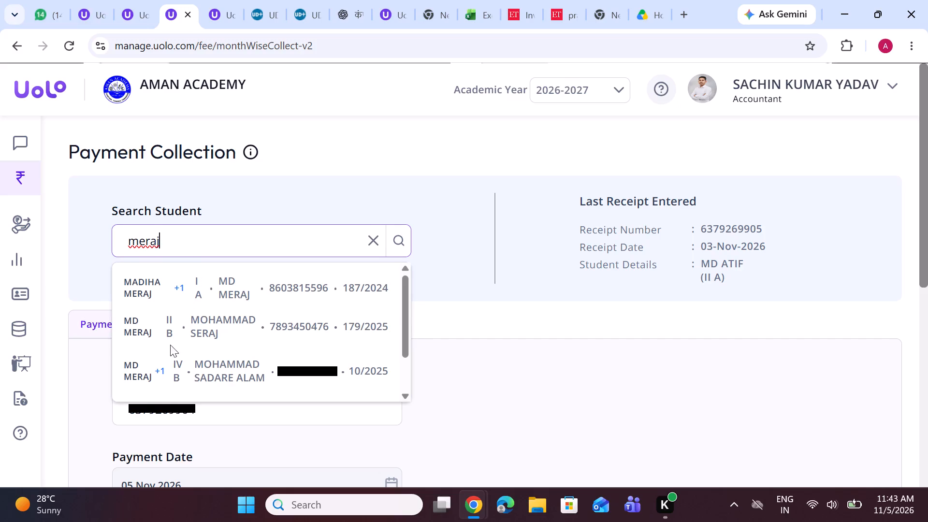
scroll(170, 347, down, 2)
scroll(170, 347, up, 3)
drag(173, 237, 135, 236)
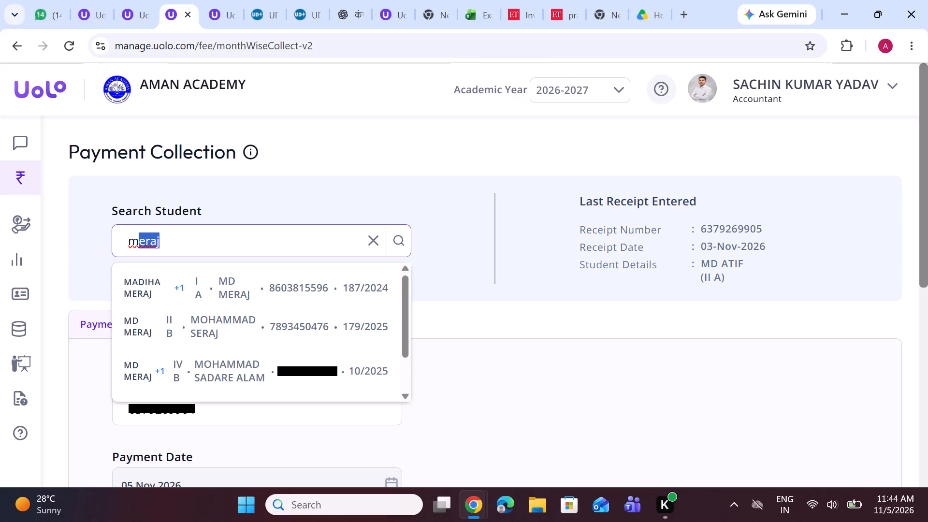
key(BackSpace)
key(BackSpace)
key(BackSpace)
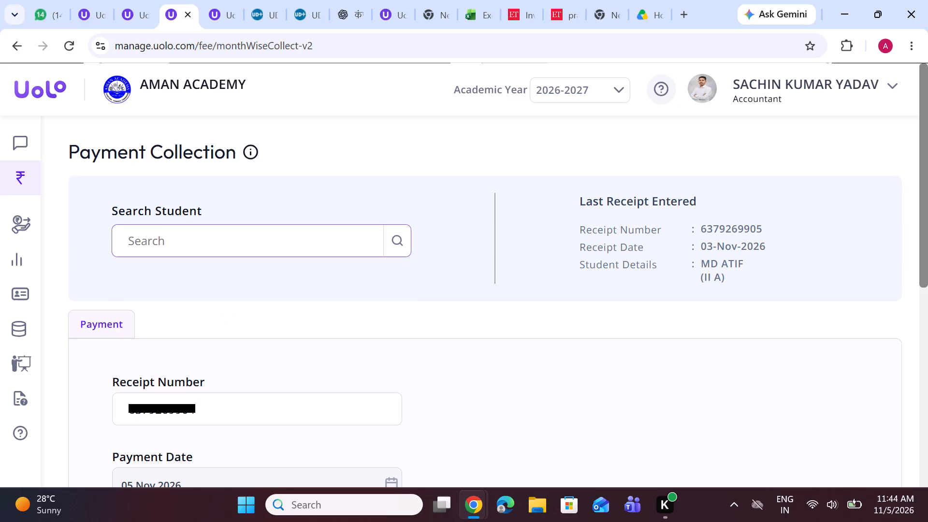
Search for "atif" and load the matching class III A student's payment details.
text(atif)
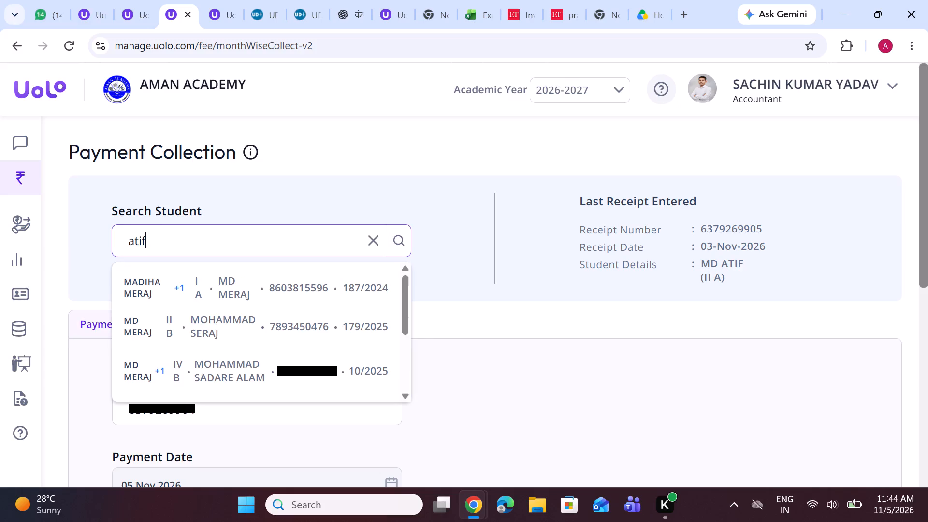
scroll(197, 323, down, 1)
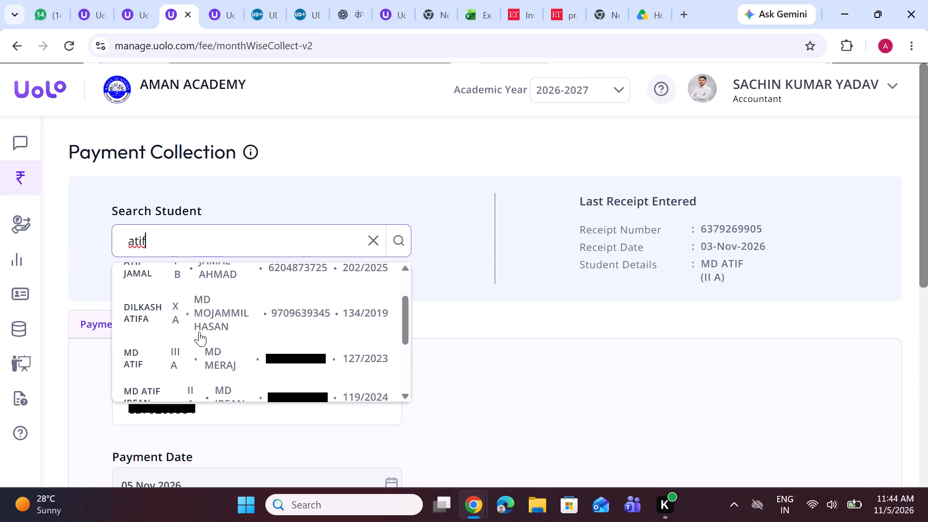
scroll(199, 332, down, 1)
click(141, 286)
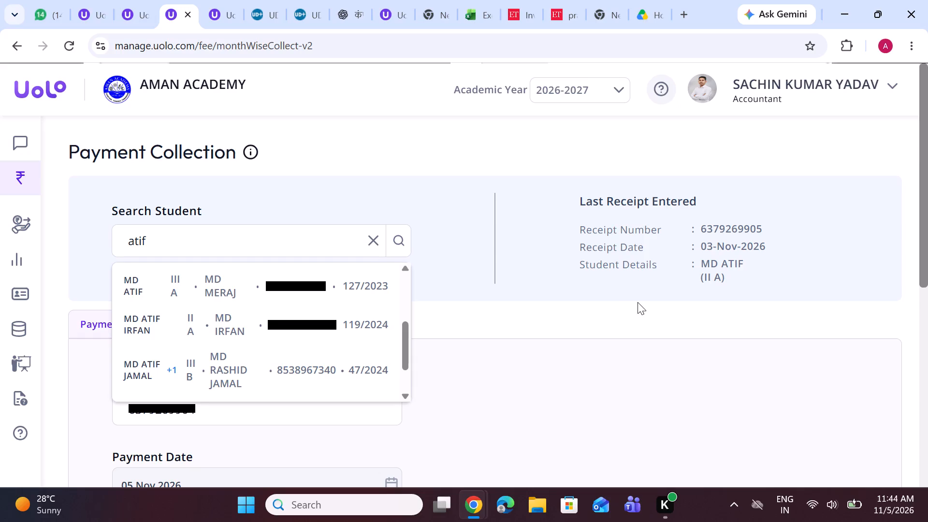
click(151, 291)
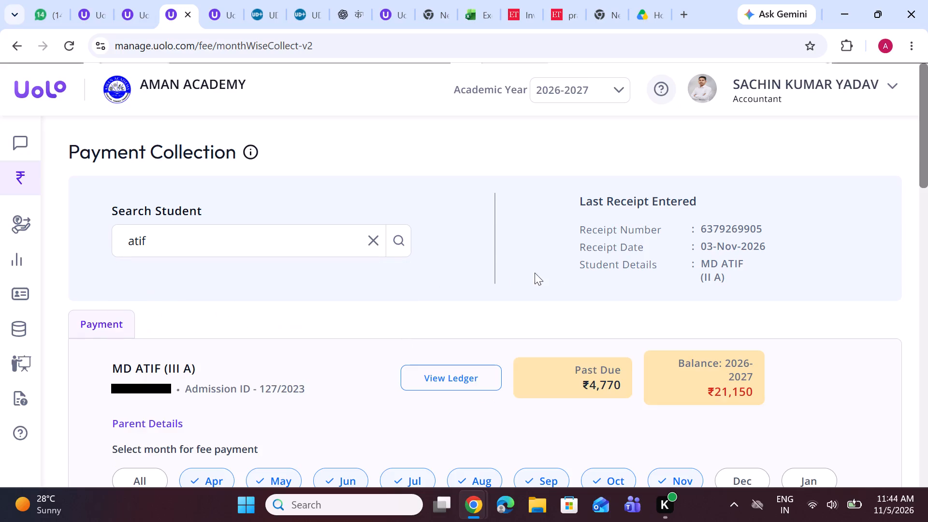
Expand the May row of the student's monthly dues to check its fee breakdown, and collapse it again.
scroll(591, 289, down, 2)
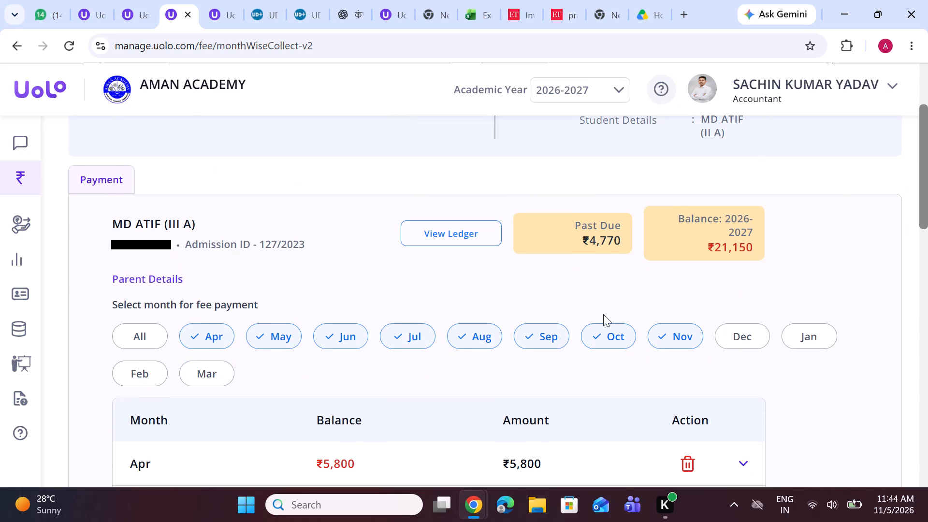
scroll(745, 312, down, 3)
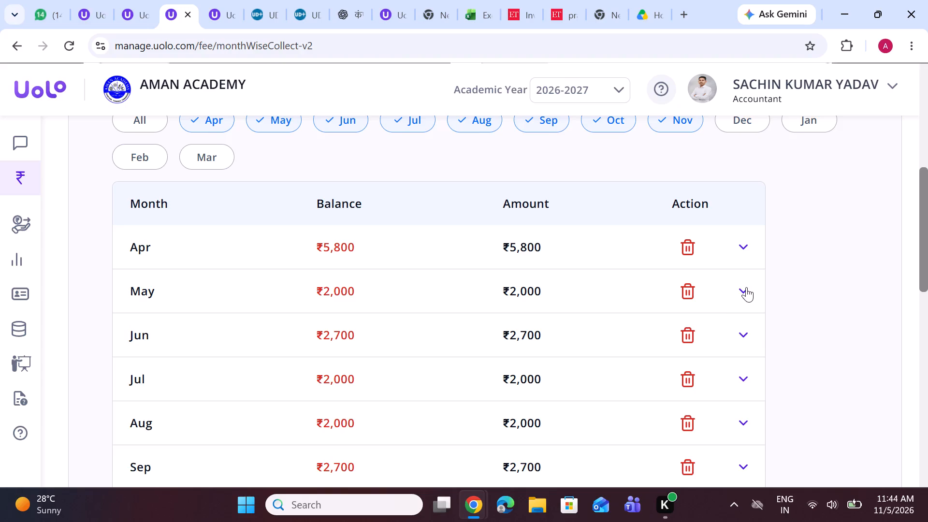
click(746, 287)
scroll(746, 287, down, 1)
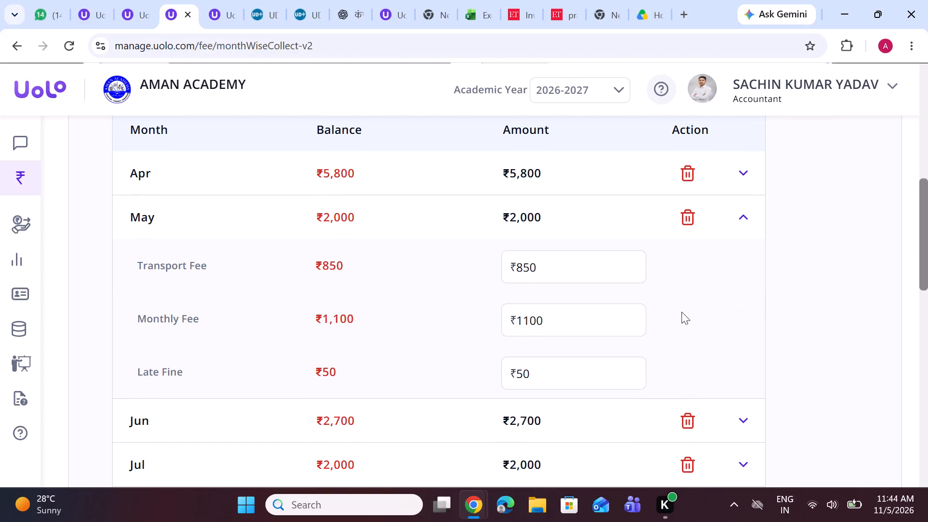
click(744, 218)
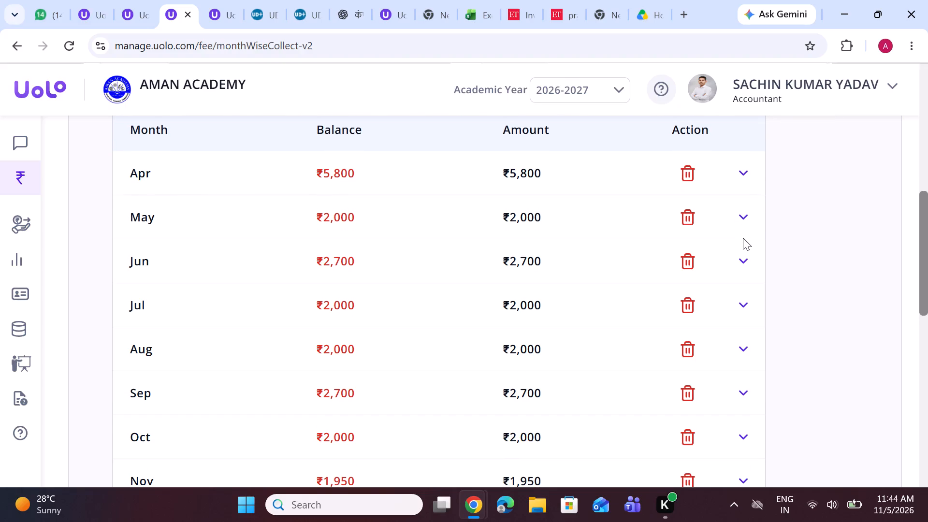
Examine the class III A student's past due, 2026-2027 balance and the monthly dues from April to November.
scroll(743, 238, up, 3)
scroll(468, 297, up, 1)
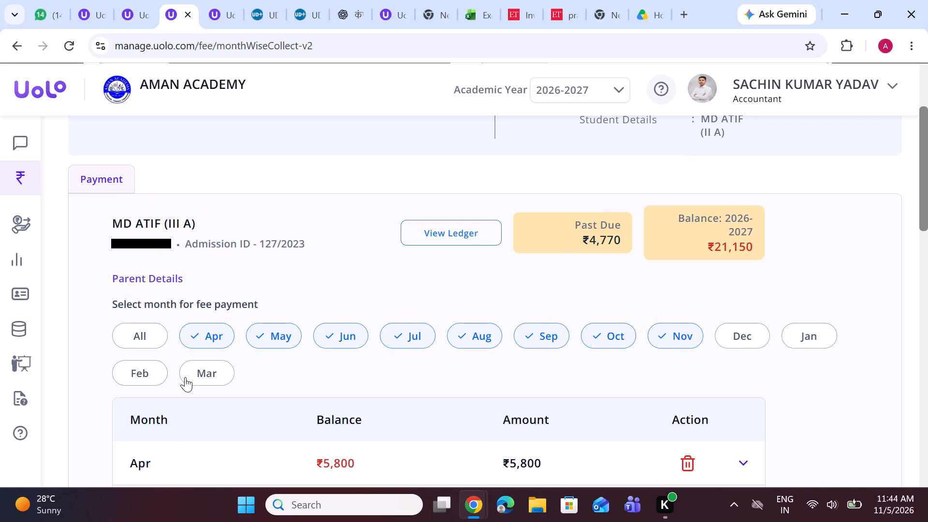
scroll(662, 326, down, 2)
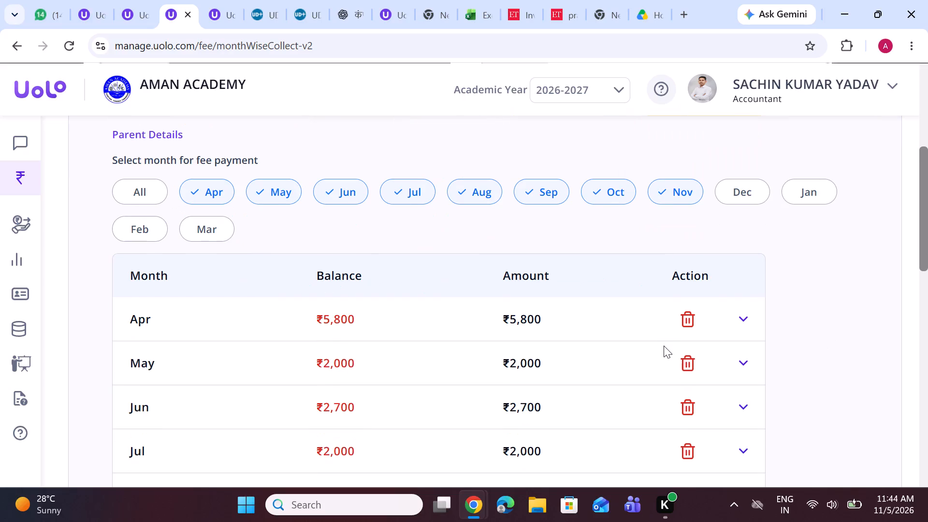
scroll(664, 346, up, 2)
scroll(664, 346, down, 3)
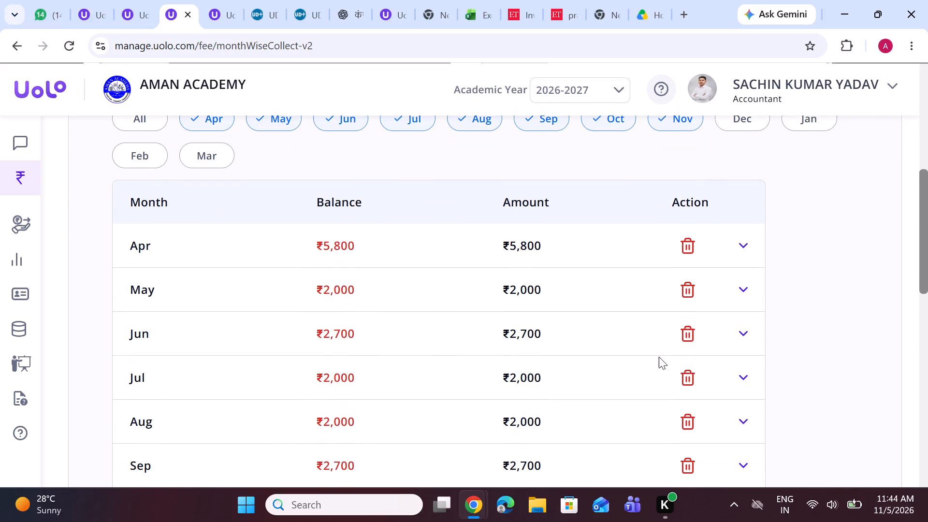
scroll(659, 357, down, 2)
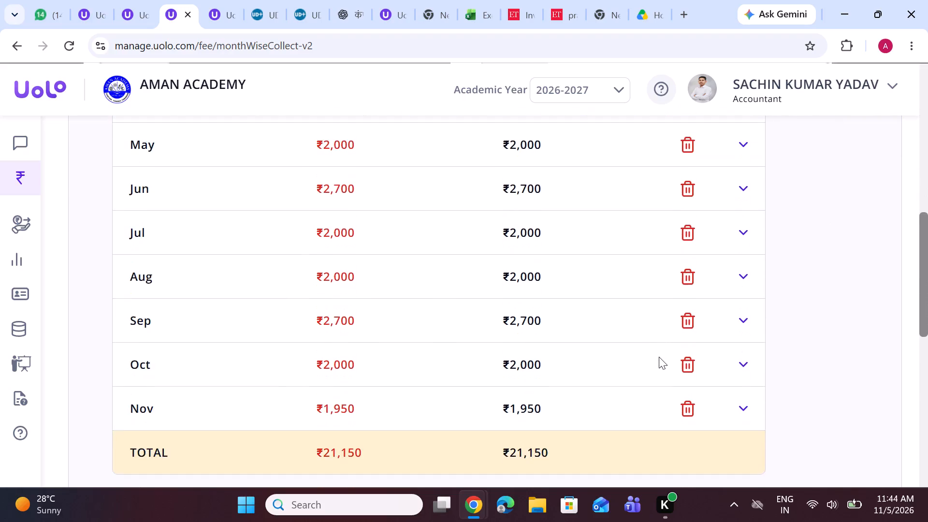
scroll(659, 357, up, 4)
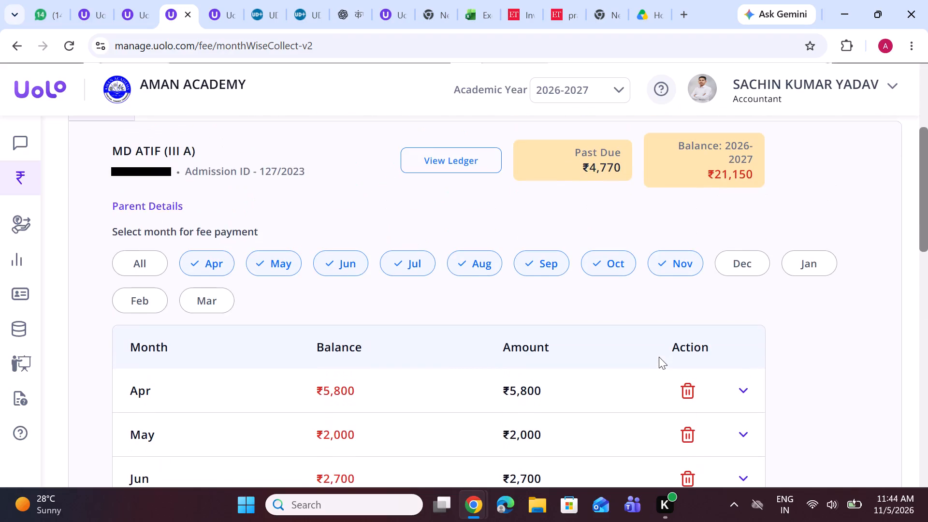
scroll(659, 357, down, 1)
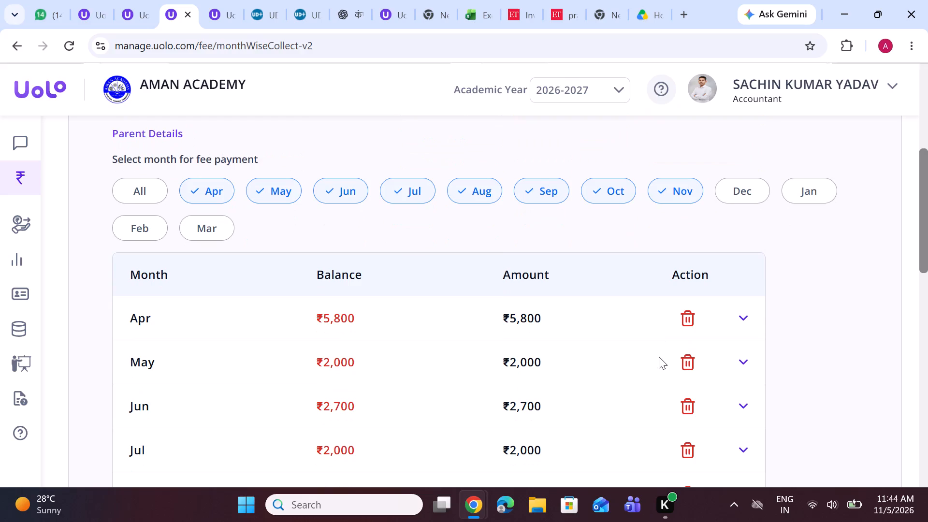
scroll(659, 357, up, 2)
scroll(659, 357, down, 2)
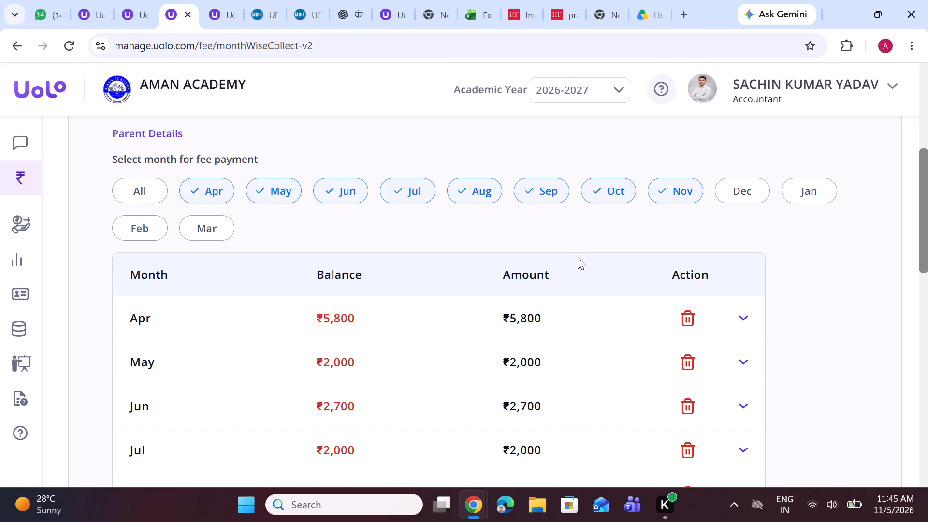
scroll(578, 257, up, 2)
scroll(578, 257, down, 1)
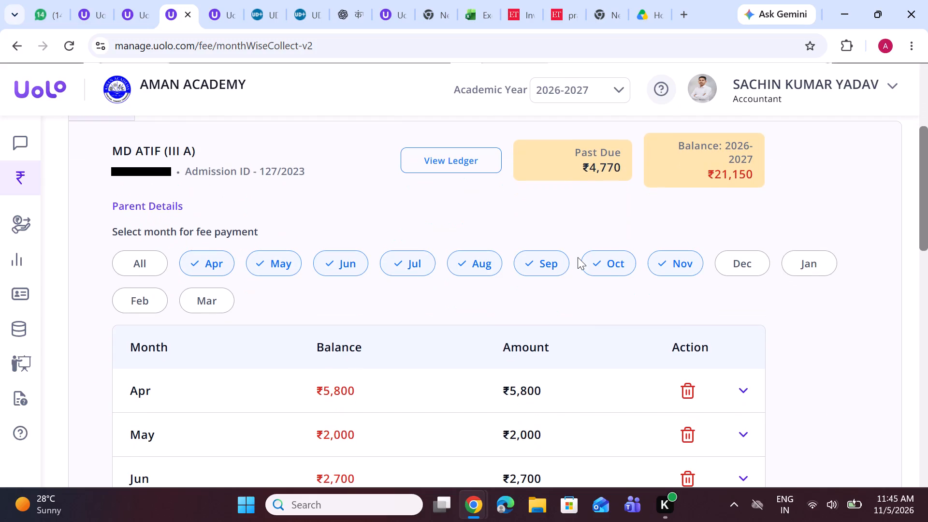
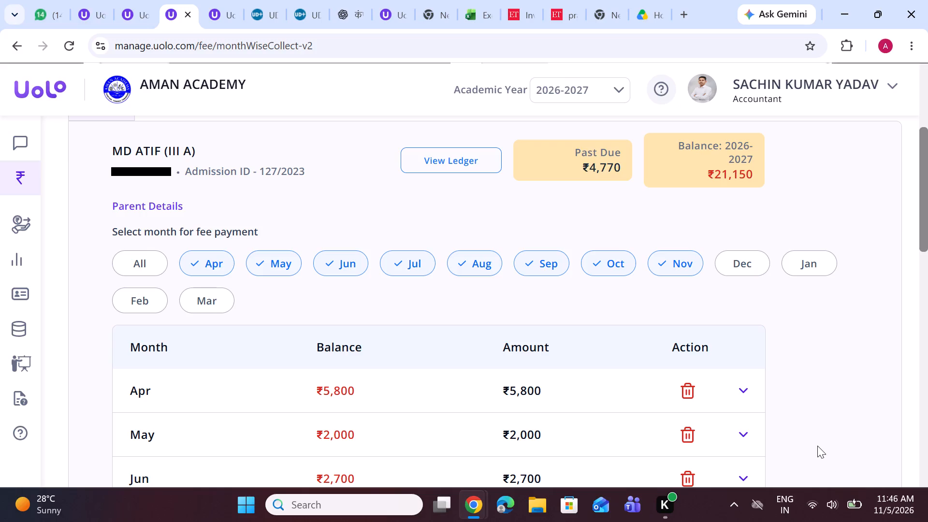
Switch the student's payment collection page to academic year 2025-2026 to check the dues for that year.
click(580, 95)
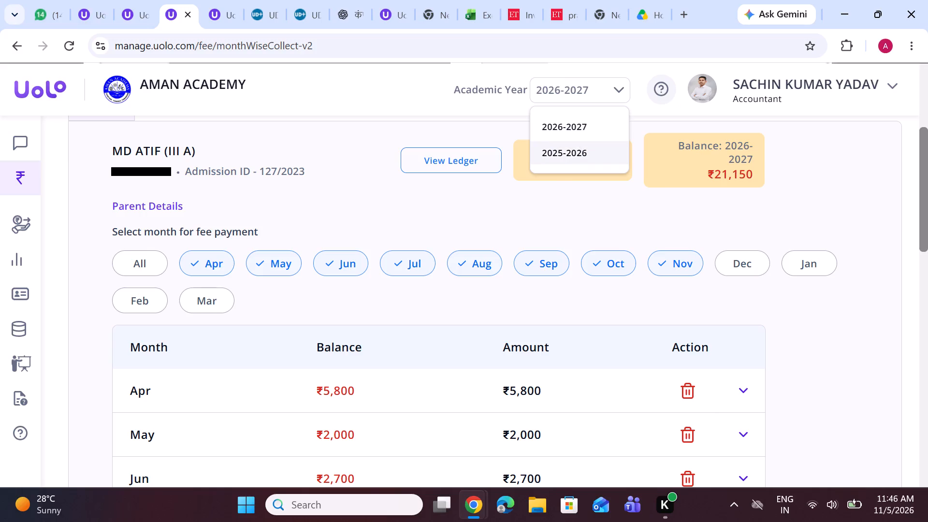
click(581, 149)
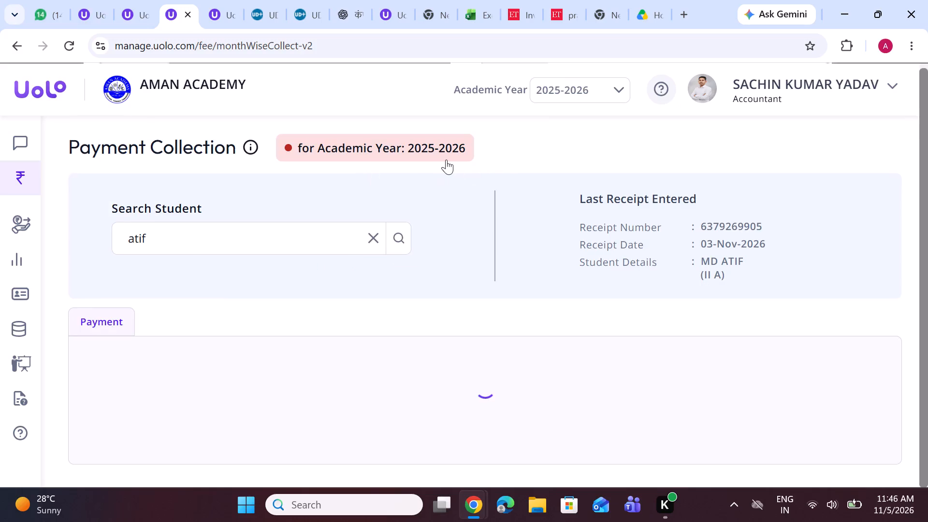
click(446, 159)
click(533, 94)
click(567, 145)
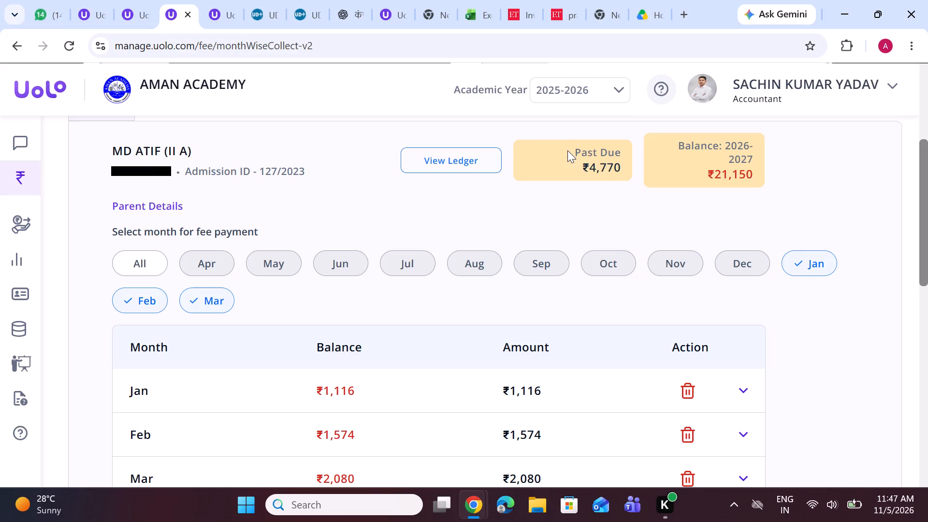
Open the student's fee ledger for academic year 2024-2025 and examine its fee summary and detailed transactions.
click(466, 148)
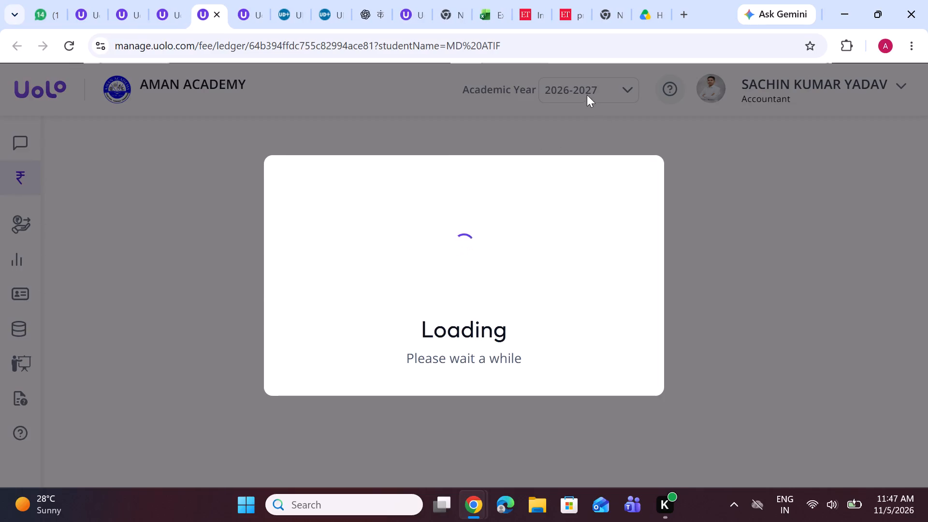
click(586, 94)
click(584, 184)
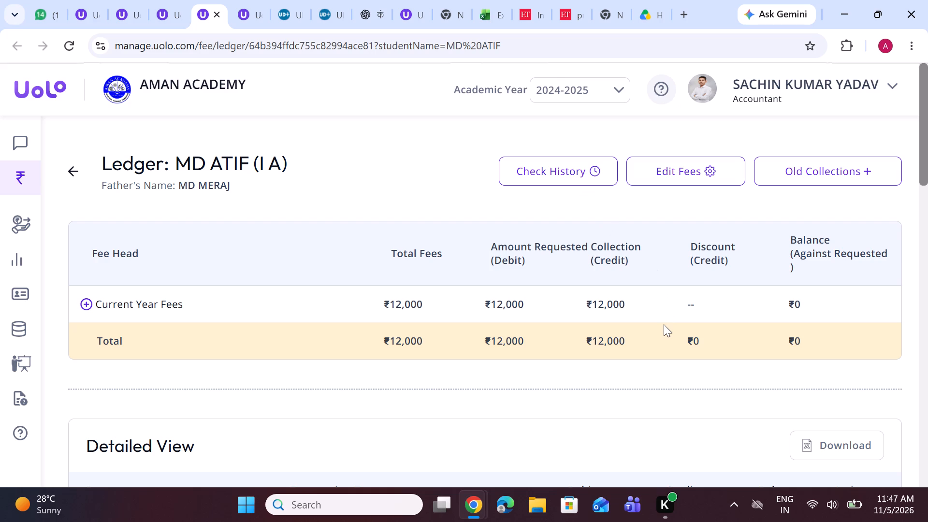
scroll(664, 324, down, 4)
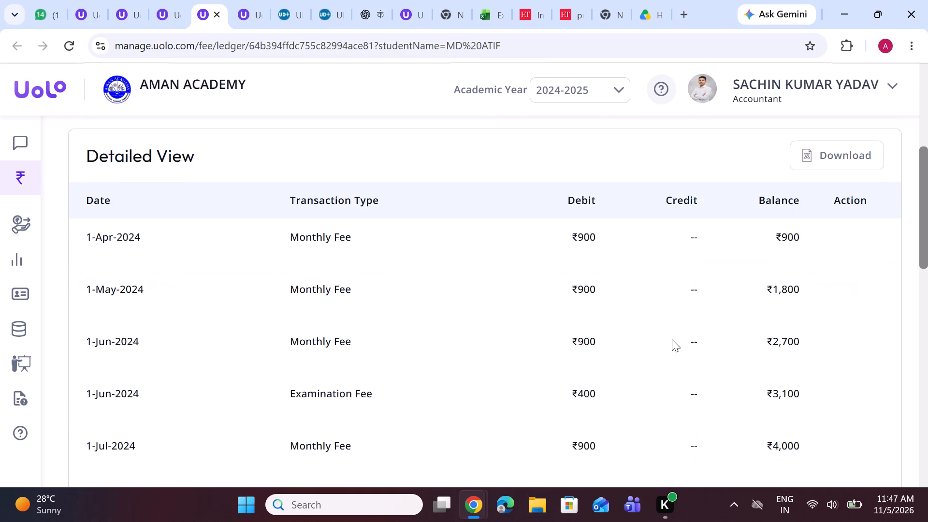
scroll(672, 339, up, 5)
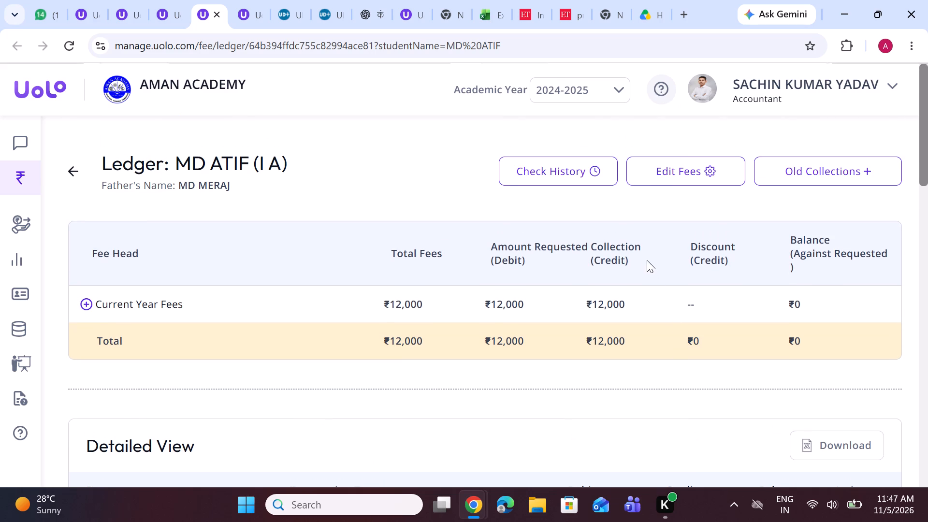
scroll(639, 271, down, 5)
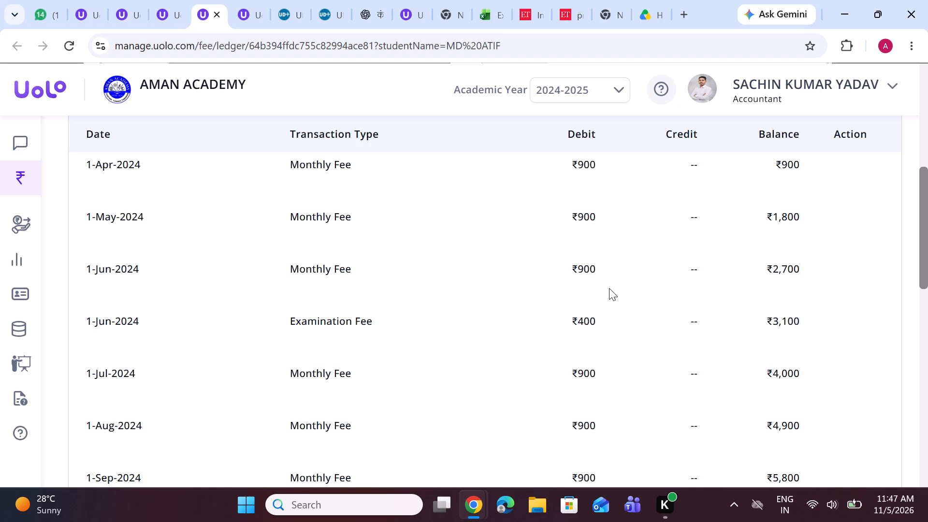
scroll(610, 290, up, 5)
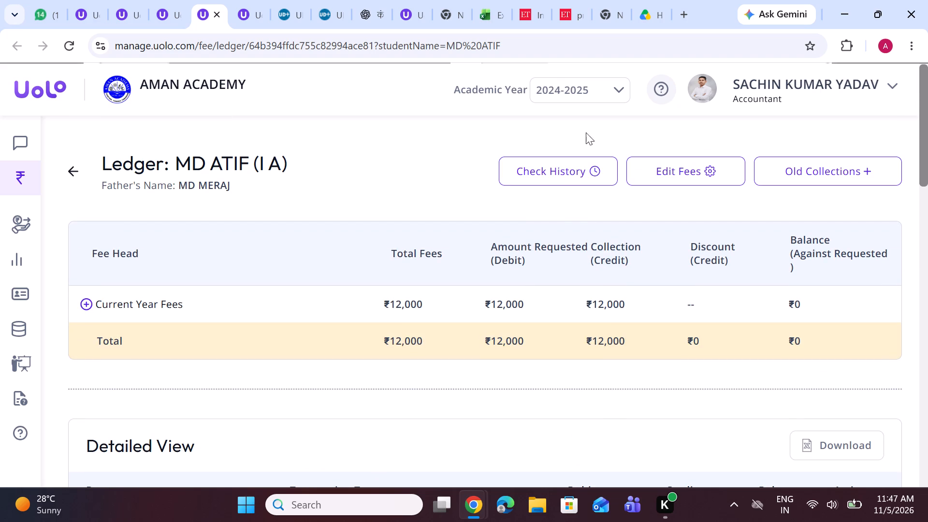
Switch the student's ledger to academic year 2025-2026 and review the fees, collections and balances by collection head.
click(588, 83)
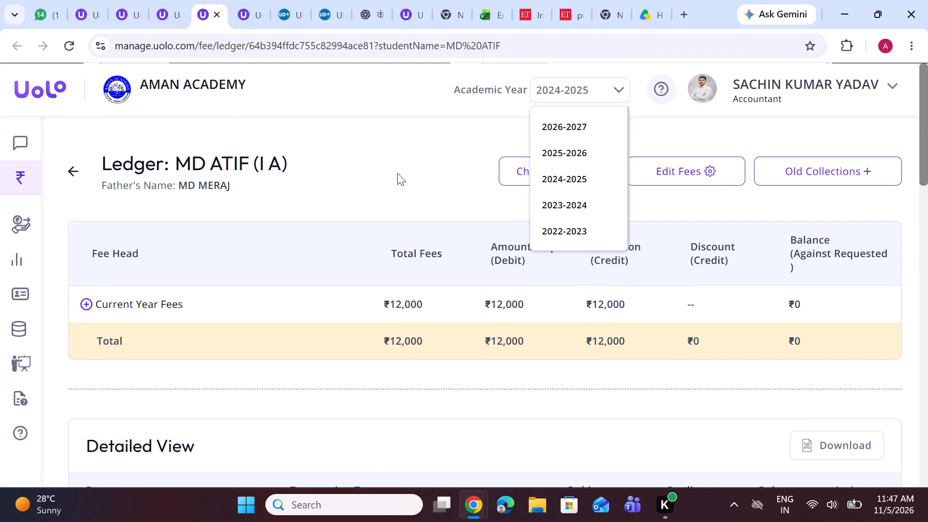
click(571, 155)
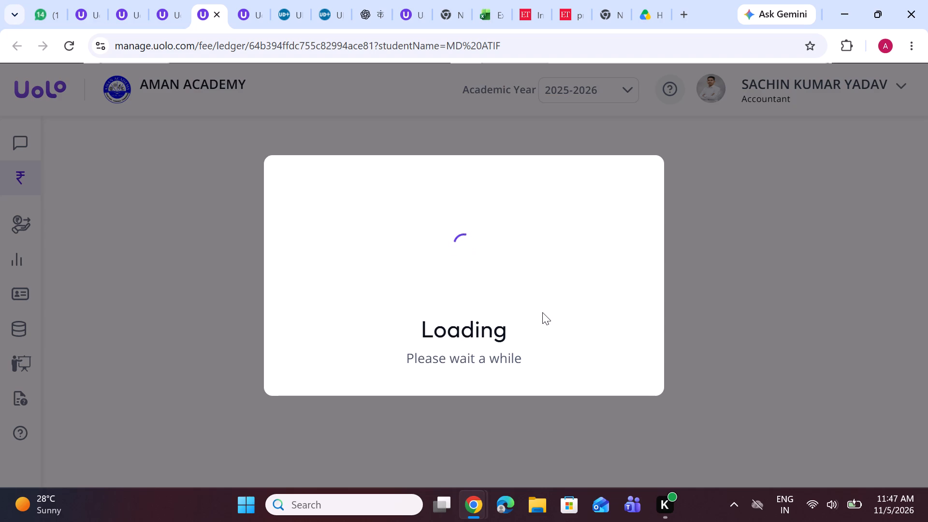
scroll(561, 351, down, 2)
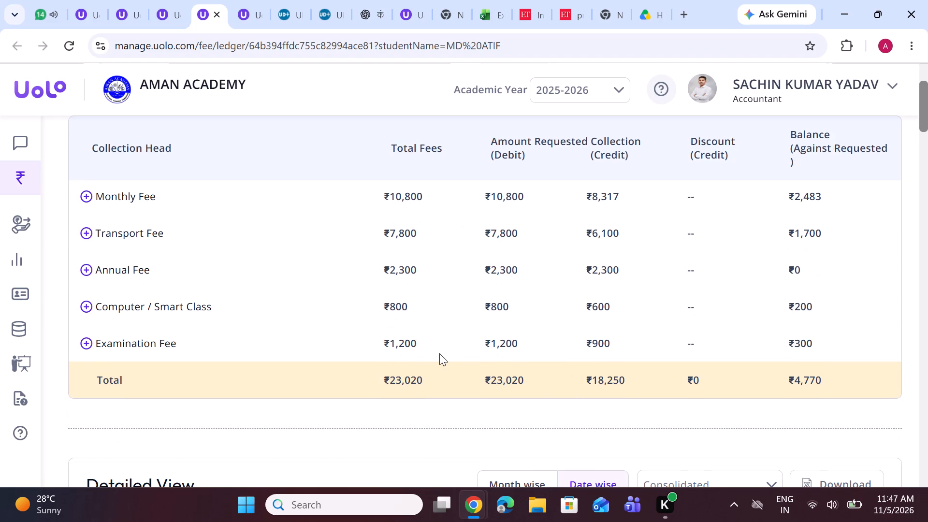
scroll(442, 314, up, 1)
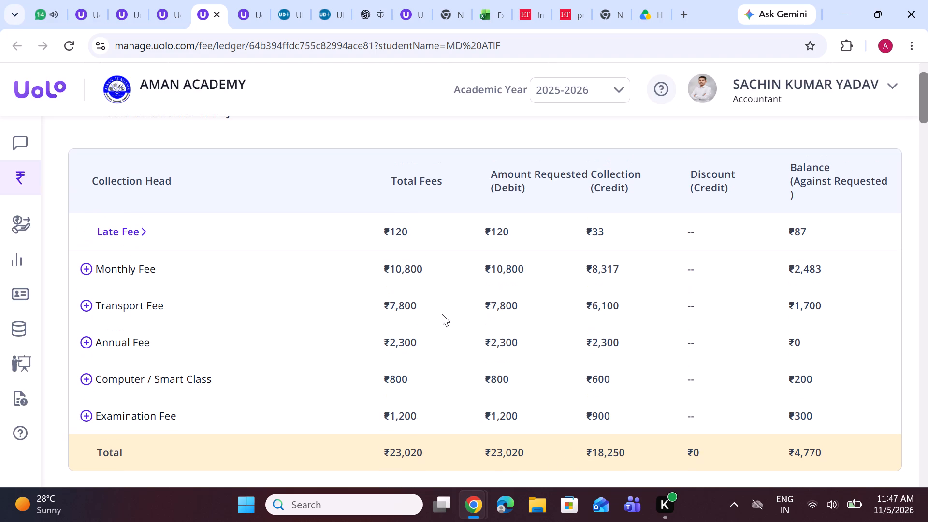
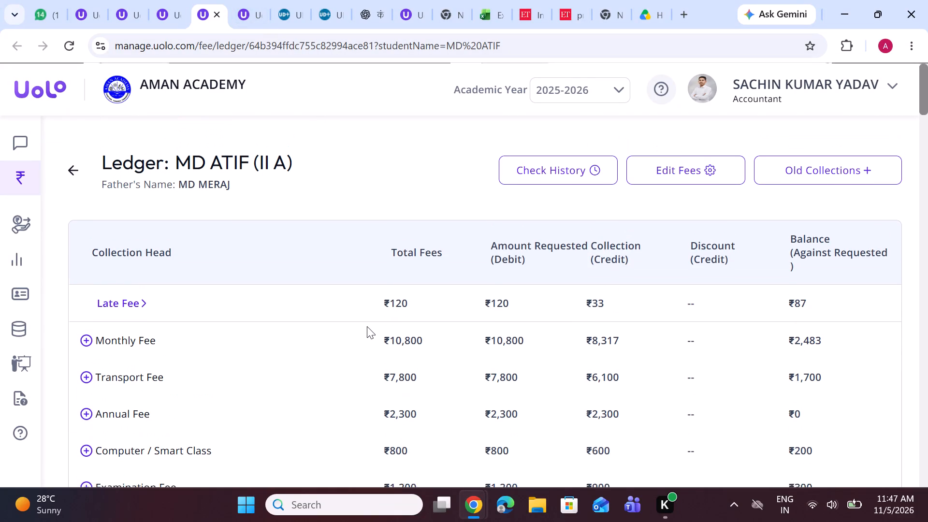
Switch the student's ledger to academic year 2026-2027 and review past dues, late fee and balances by collection head.
click(564, 92)
click(566, 128)
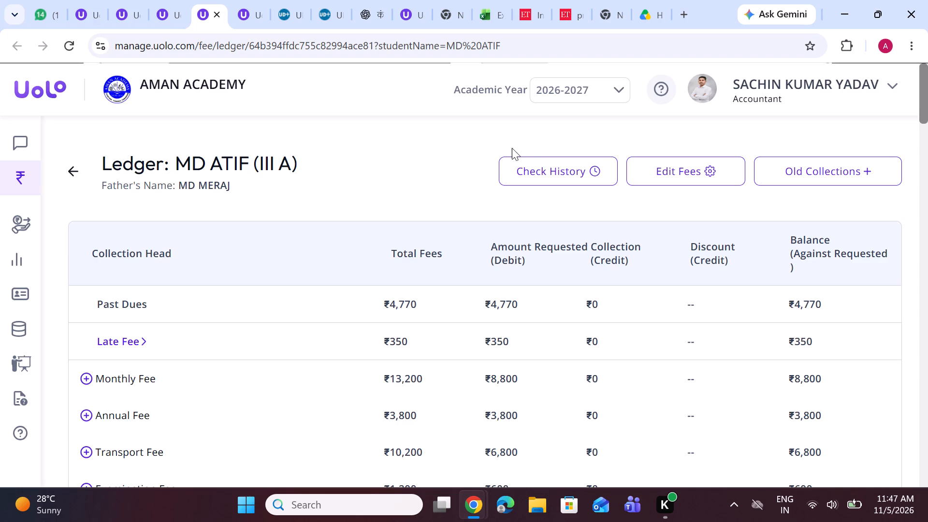
scroll(377, 299, down, 3)
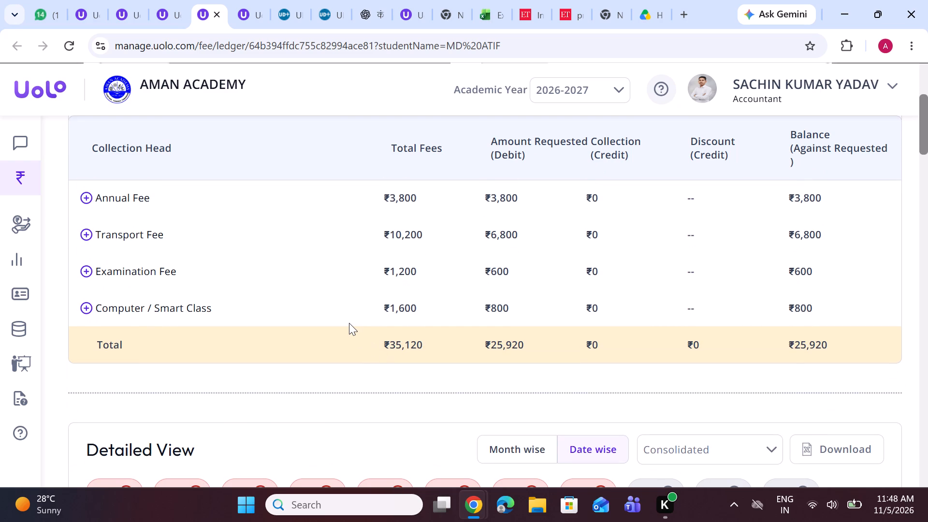
scroll(349, 323, up, 2)
scroll(349, 323, down, 1)
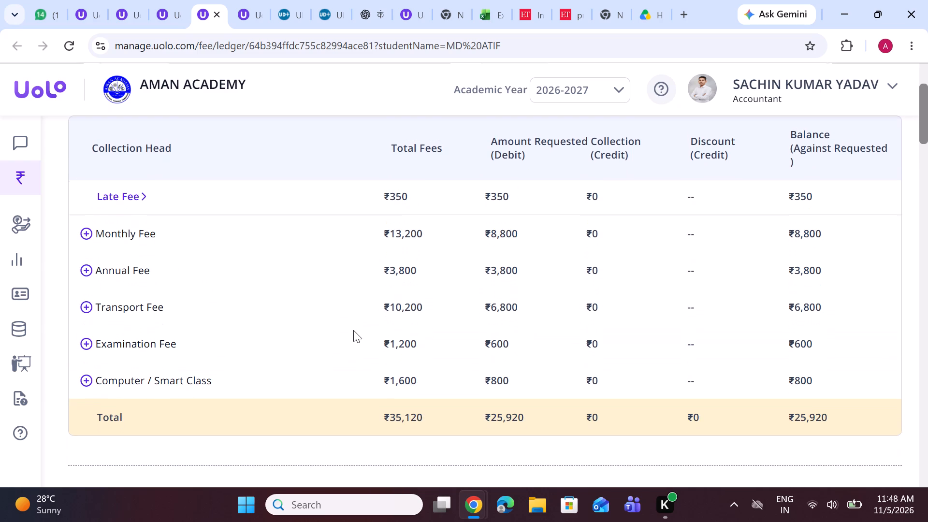
scroll(355, 333, up, 1)
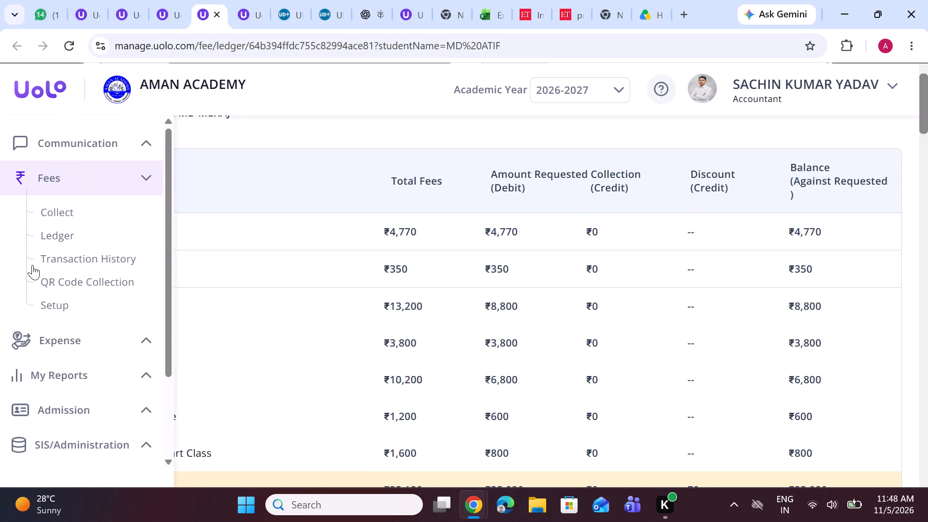
Open the school's fee transaction history to check the most recent payments.
click(103, 257)
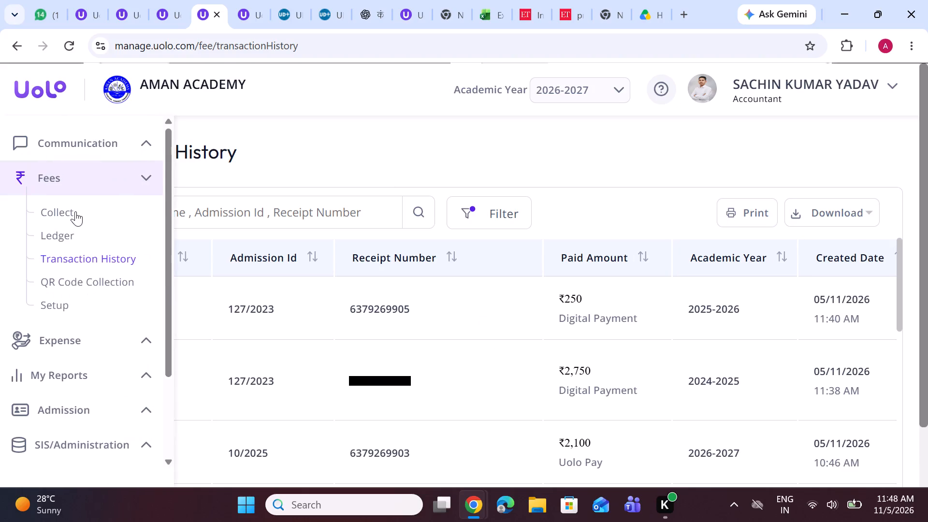
Open the fee payment collection page, search for the class III A student by given name only, and look through the matches.
click(75, 211)
click(253, 253)
click(244, 246)
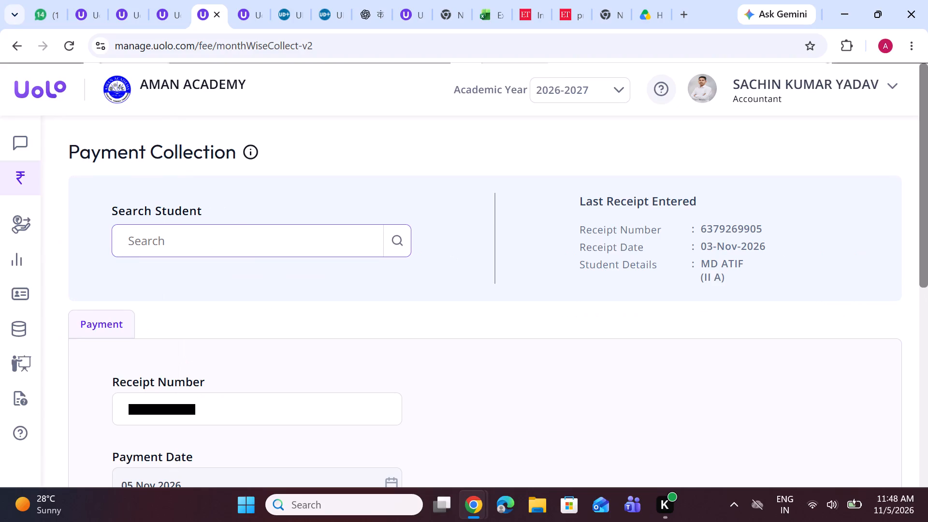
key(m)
key(BackSpace)
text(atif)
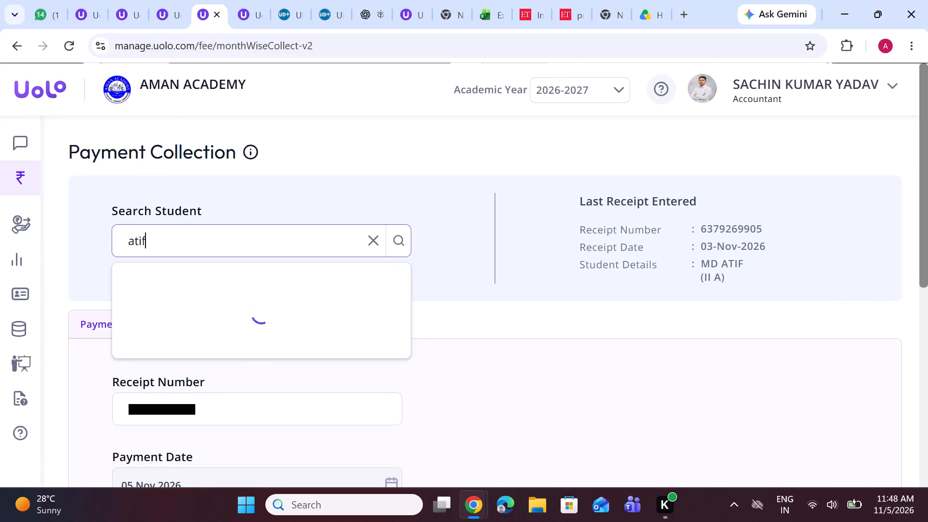
scroll(195, 340, down, 2)
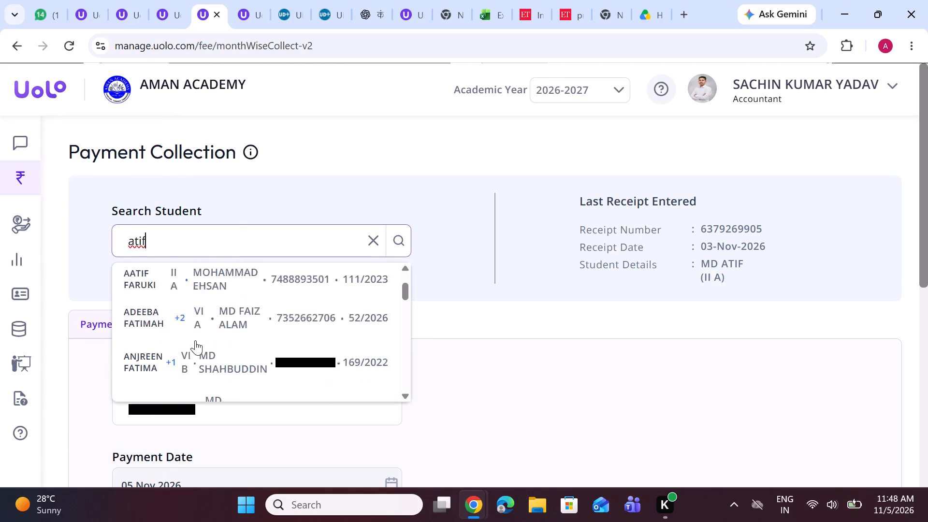
scroll(189, 342, down, 2)
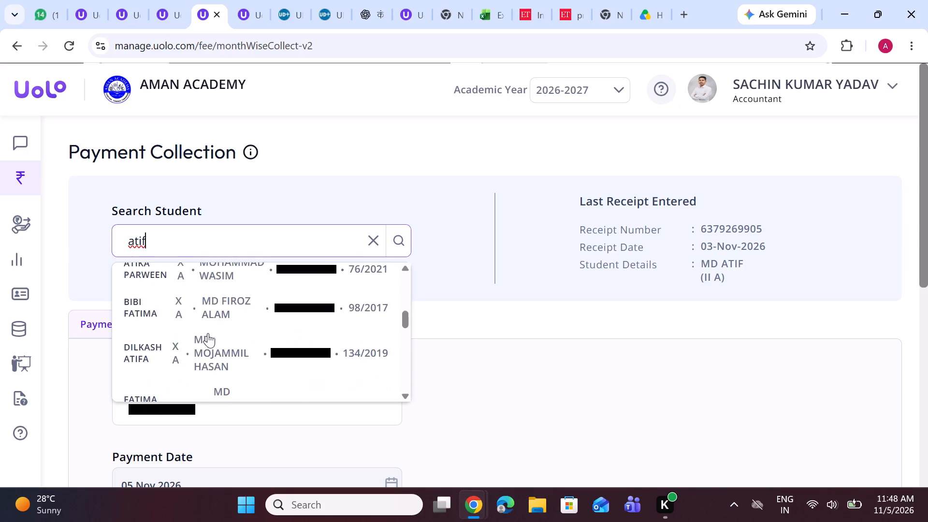
scroll(208, 333, down, 2)
scroll(203, 335, up, 3)
scroll(180, 271, up, 1)
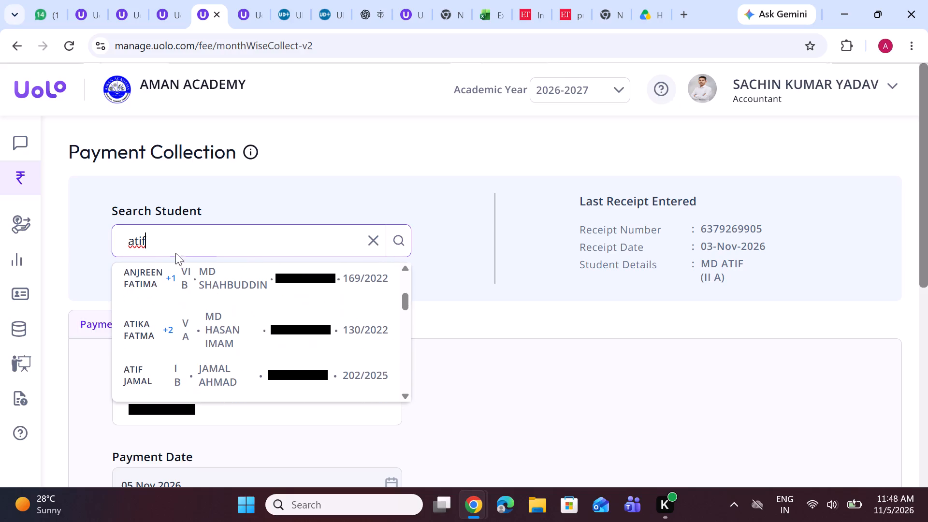
Search again with the student's full name and load the class III A student's 2026-2027 dues for payment collection.
drag(173, 246, 113, 246)
key(BackSpace)
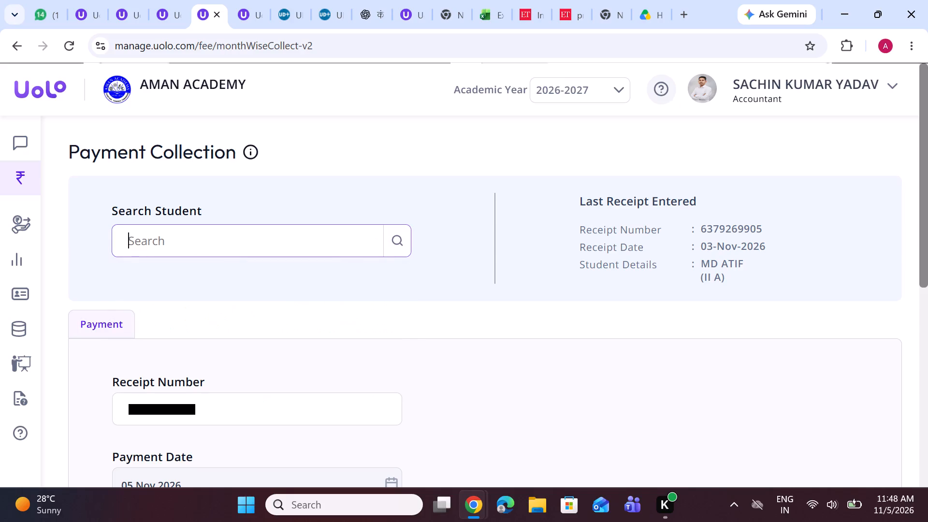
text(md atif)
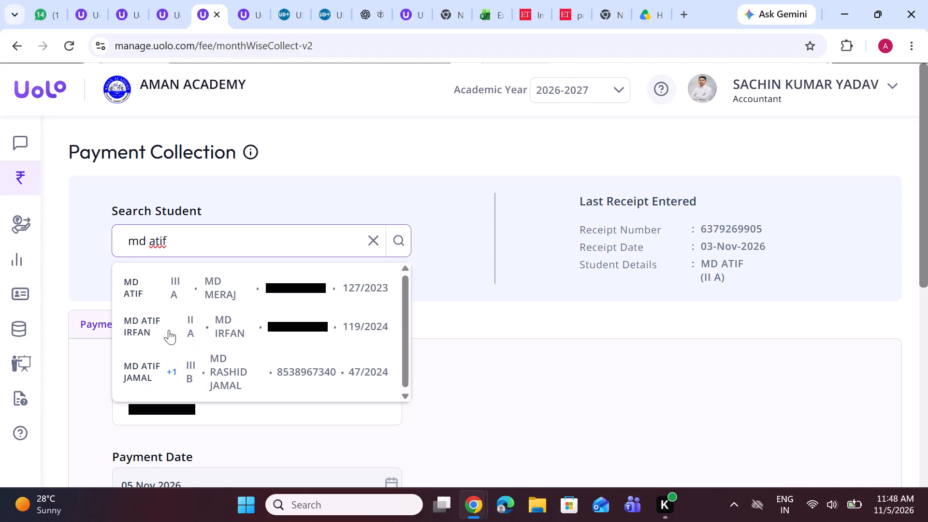
click(147, 286)
scroll(736, 337, down, 2)
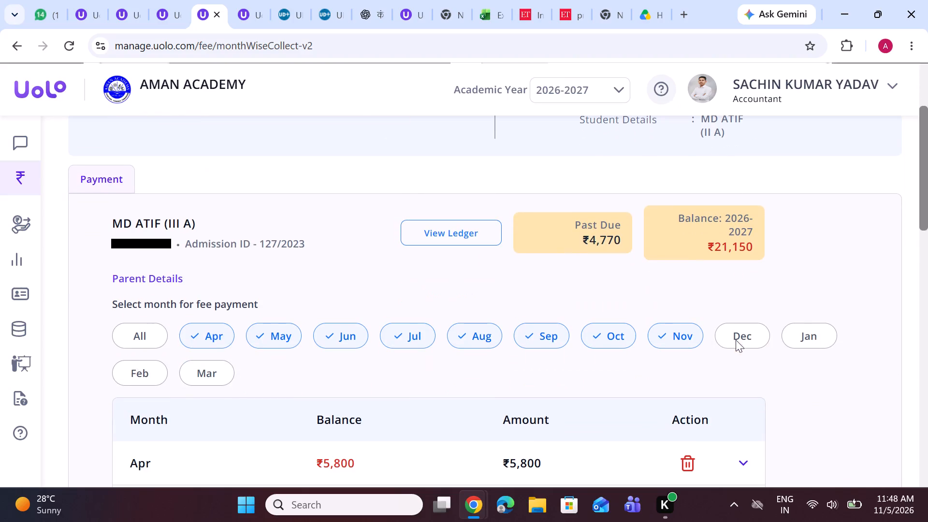
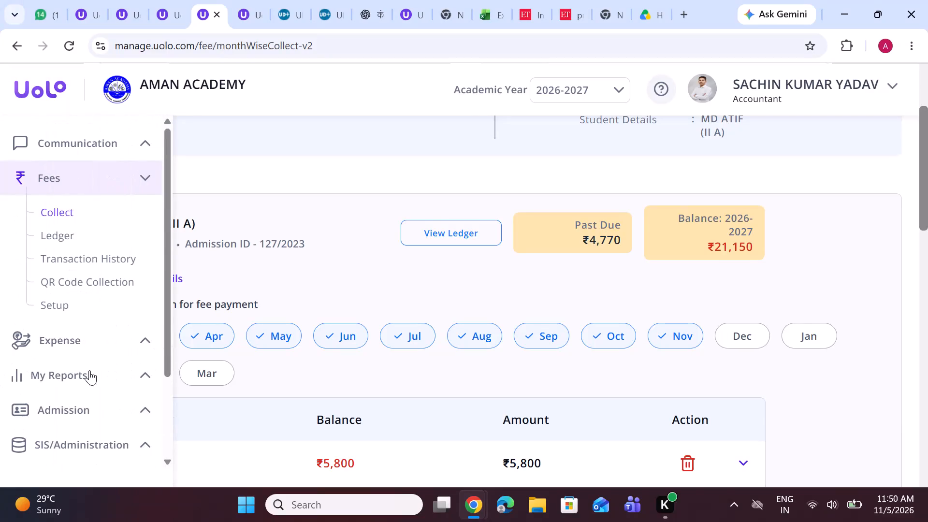
Reload the fee payment collection page, search for "sada" and load the class UKG A student's 2026-2027 dues.
click(97, 252)
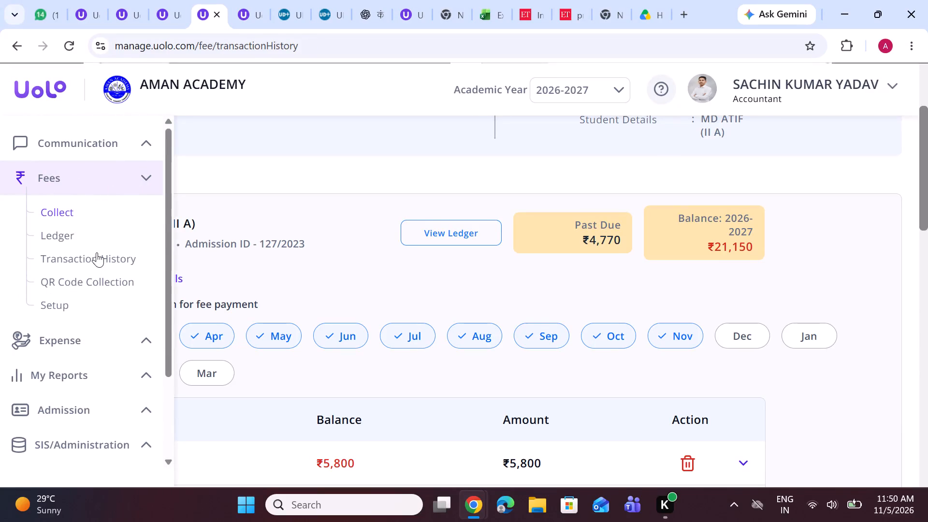
click(54, 204)
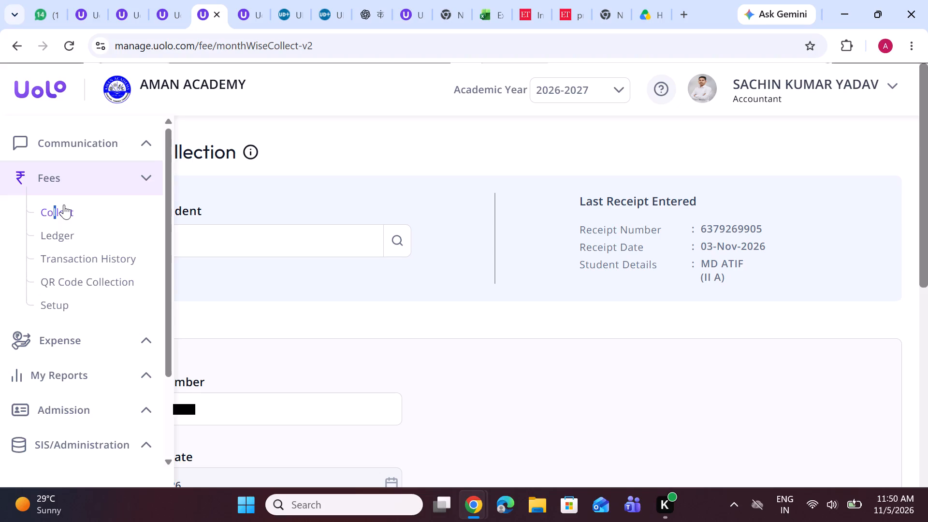
click(217, 247)
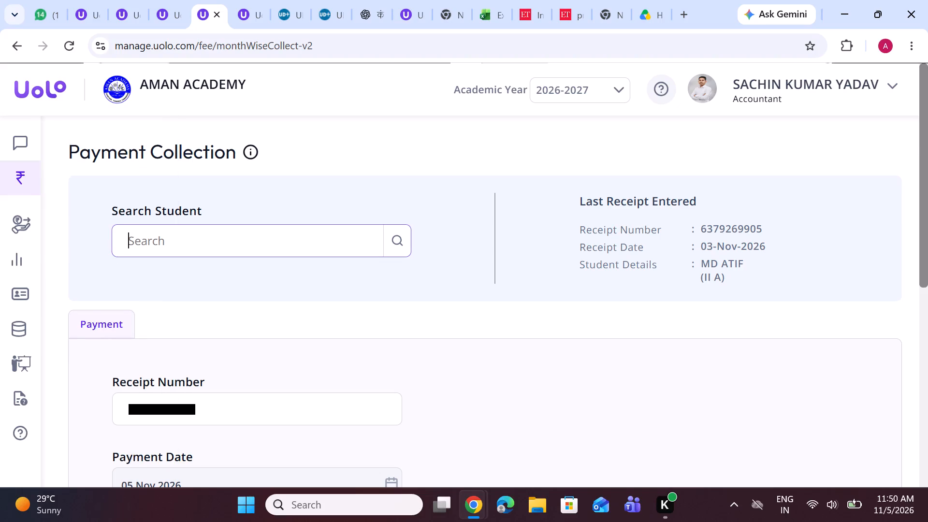
text(sada)
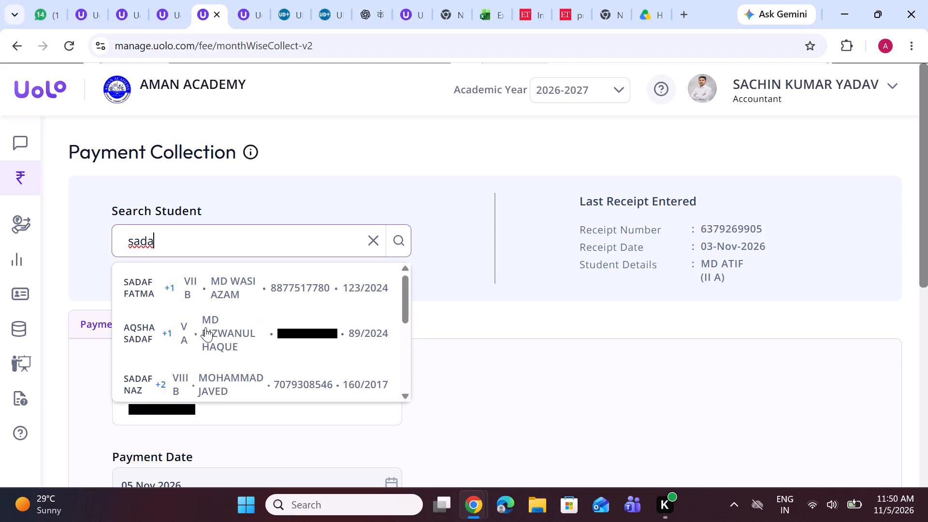
scroll(171, 321, down, 1)
click(164, 358)
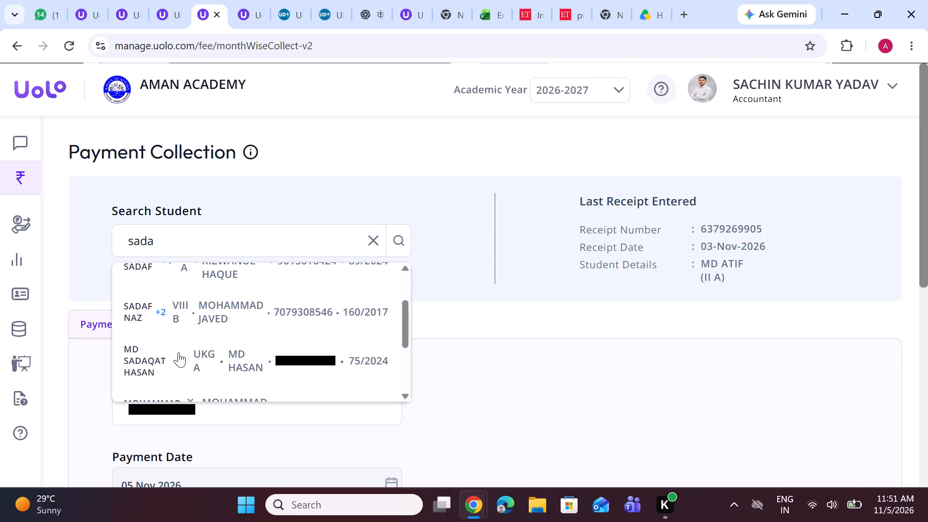
Exclude November from the months selected for the UKG A student's fee payment and look over the remaining dues.
scroll(752, 298, down, 3)
click(653, 245)
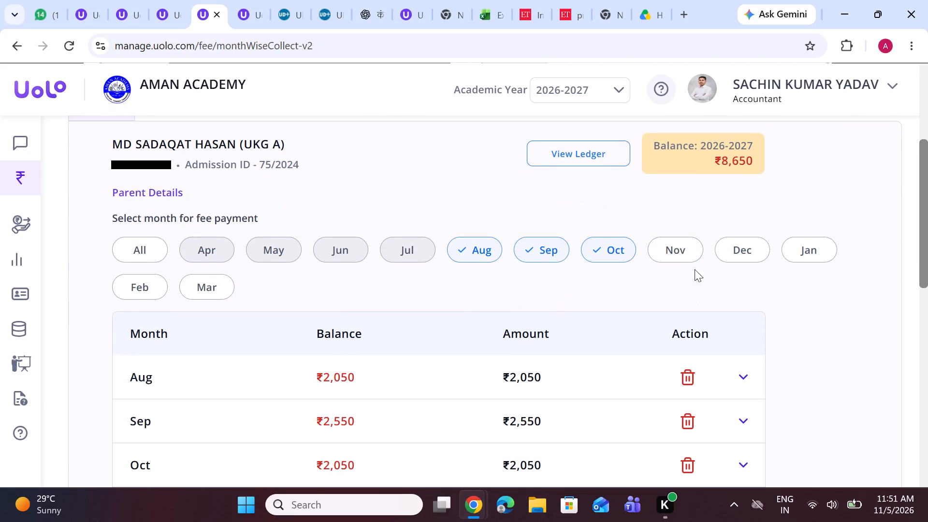
scroll(713, 293, down, 2)
scroll(715, 301, up, 1)
scroll(715, 302, down, 1)
scroll(673, 217, up, 1)
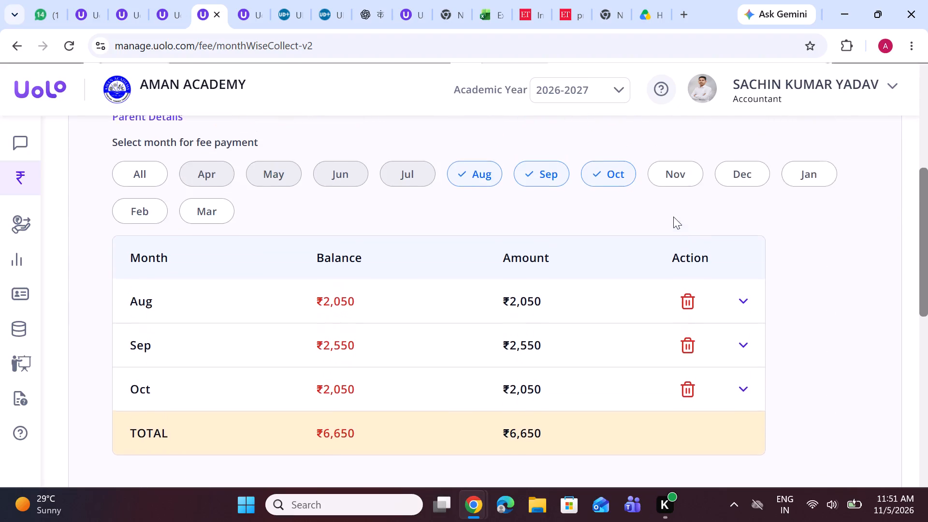
In October's fee breakdown, set the Transport Fee and Late Fine amounts to ₹0 and the Monthly Fee amount to ₹400.
scroll(687, 261, down, 2)
click(747, 248)
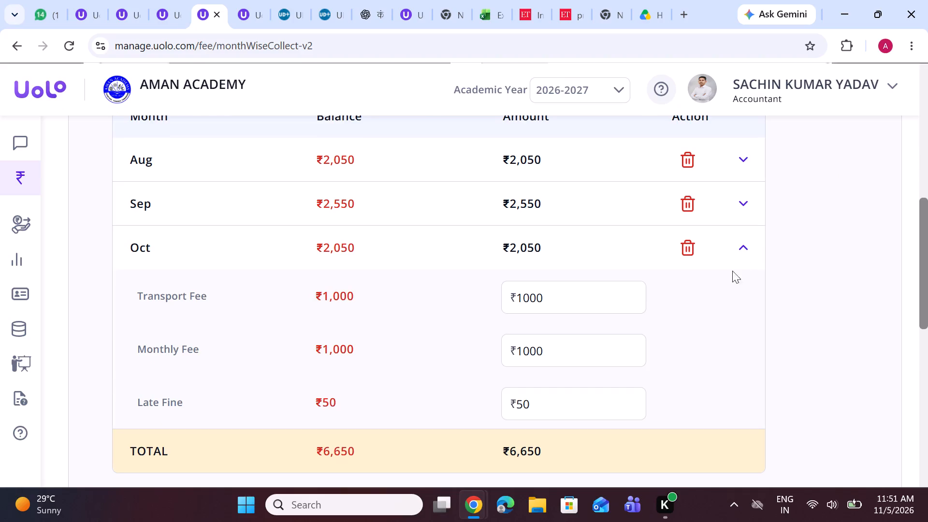
drag(565, 302, 475, 302)
key(BackSpace)
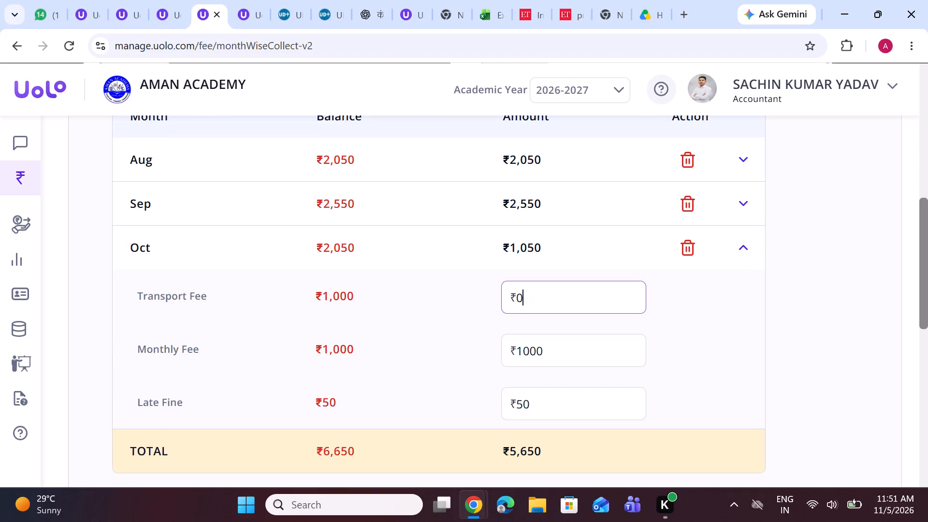
drag(551, 407, 491, 417)
key(BackSpace)
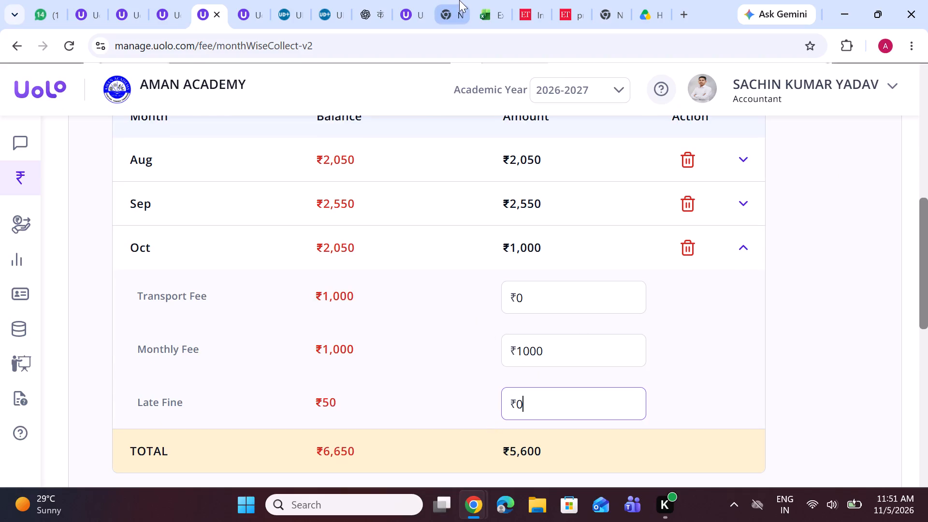
drag(567, 337, 510, 340)
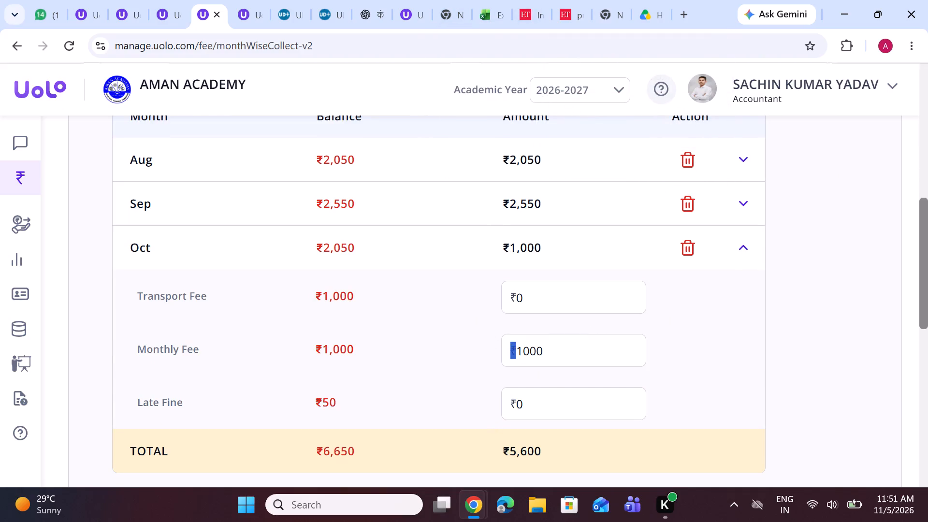
triple_click(550, 349)
key(BackSpace)
text(400)
Set the mode of payment to Digital Payment and generate the receipt for the August to October fees.
scroll(493, 326, up, 4)
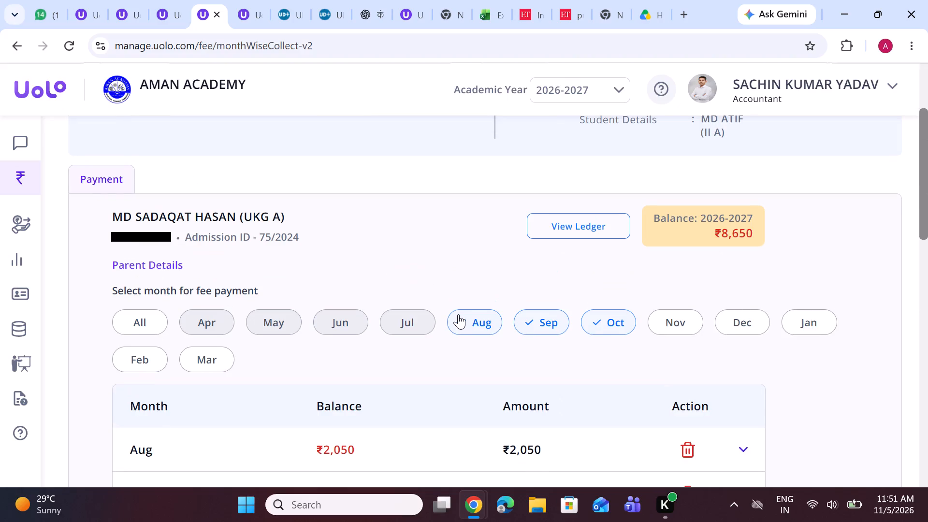
scroll(568, 293, down, 9)
click(214, 331)
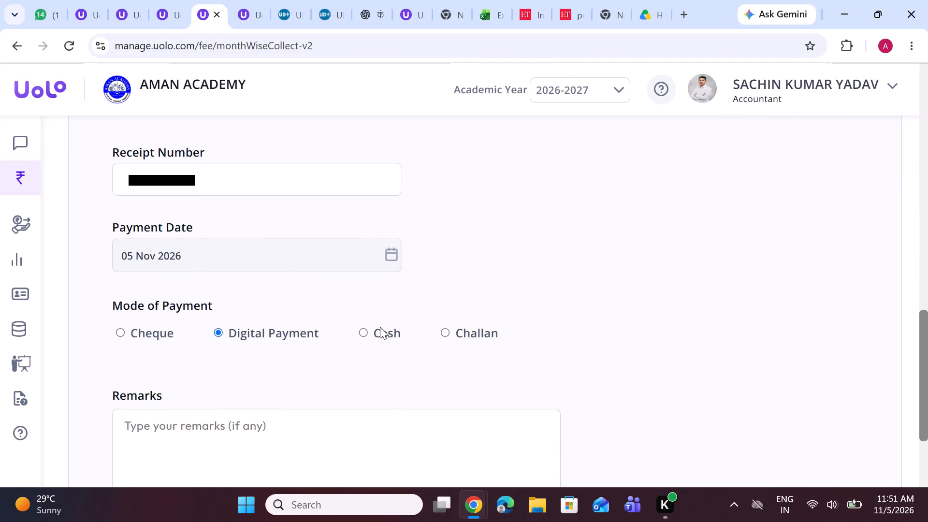
scroll(387, 328, down, 5)
click(260, 405)
click(553, 304)
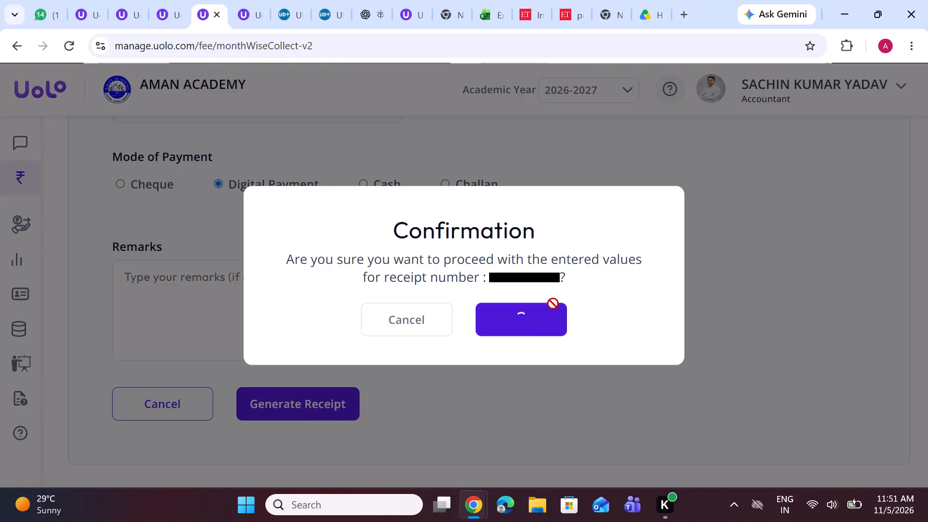
Print the UKG A student's August to October fee receipt.
click(403, 369)
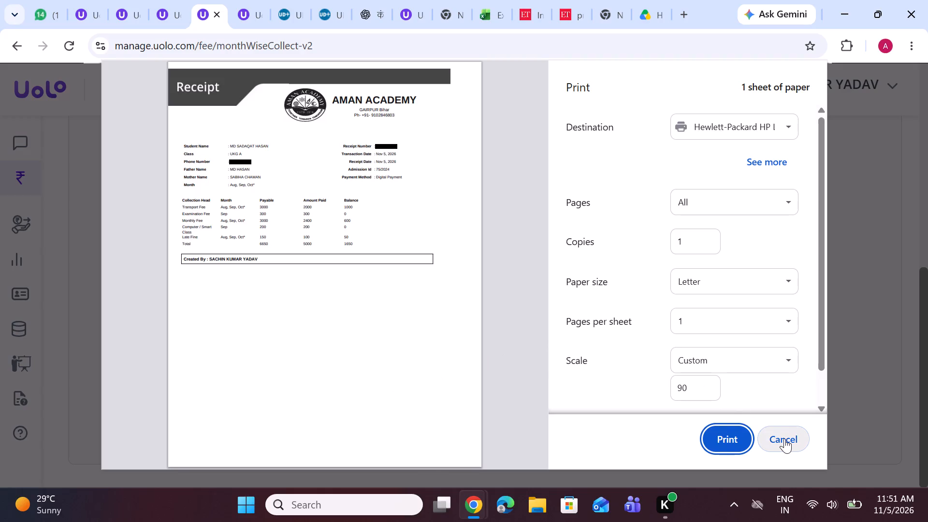
click(737, 441)
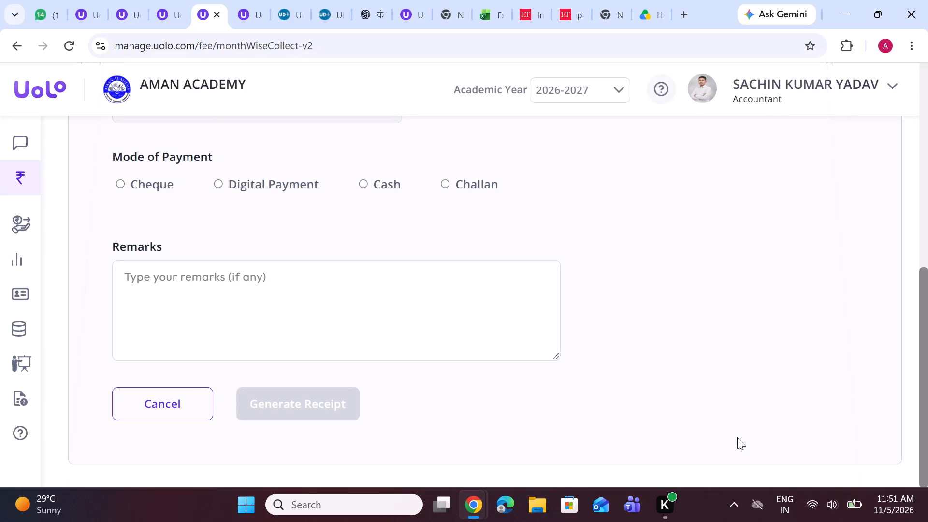
Search for "sada" again and load the same UKG A student's remaining dues for another payment.
scroll(446, 337, up, 8)
click(217, 255)
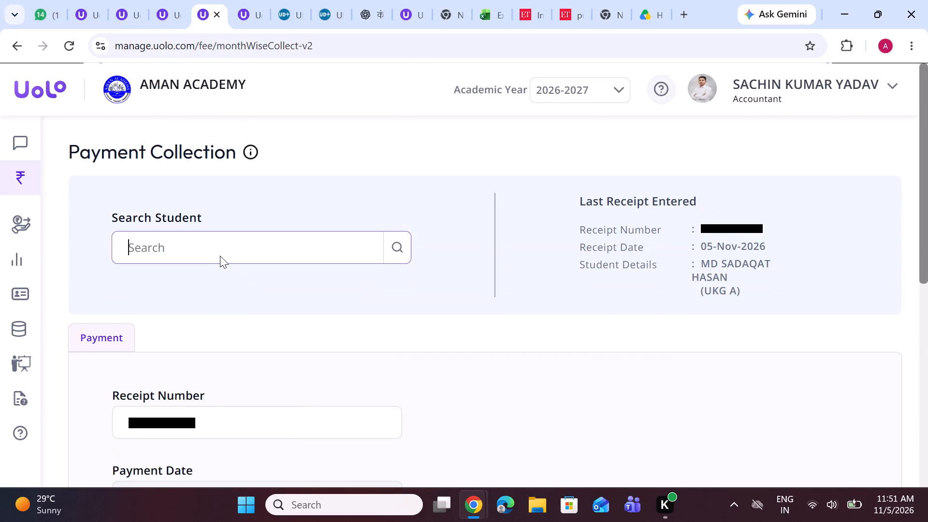
text(sada)
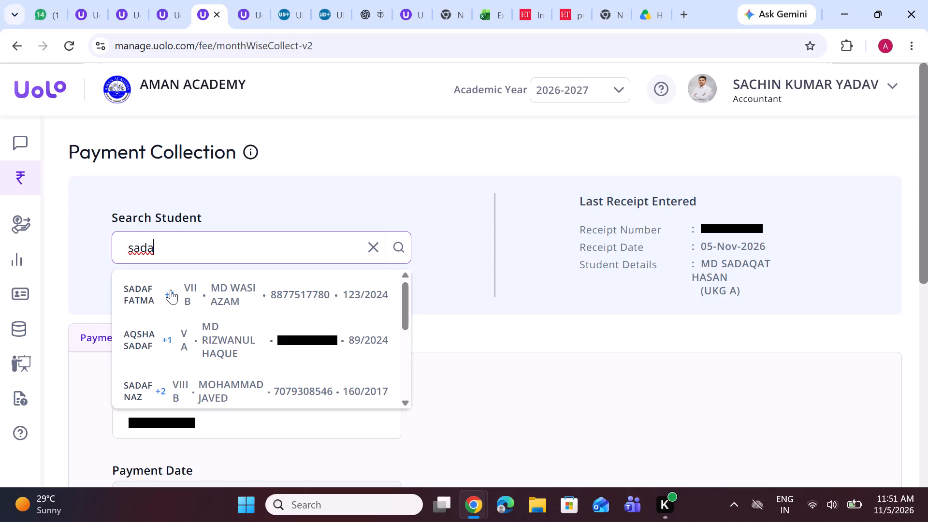
scroll(170, 348, down, 2)
click(147, 308)
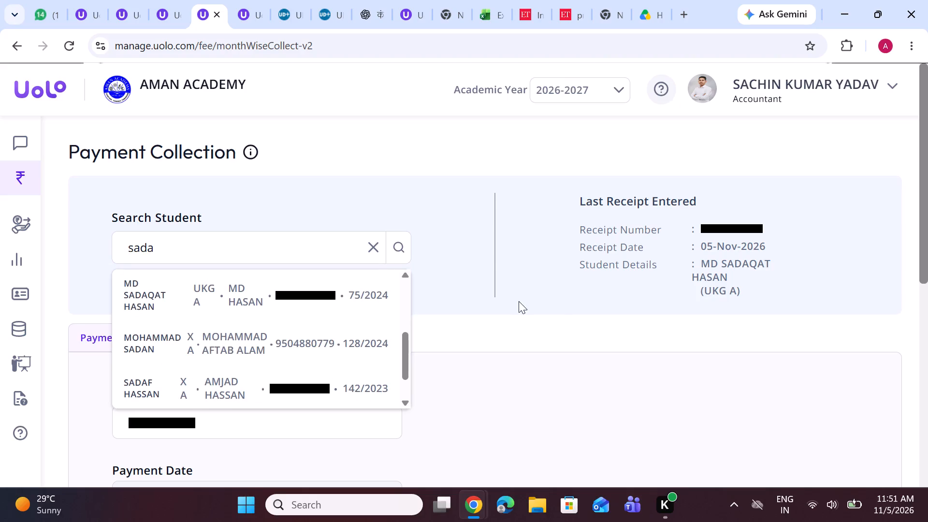
Exclude November from the second payment and set October's Transport Fee amount to ₹0.
scroll(693, 350, down, 3)
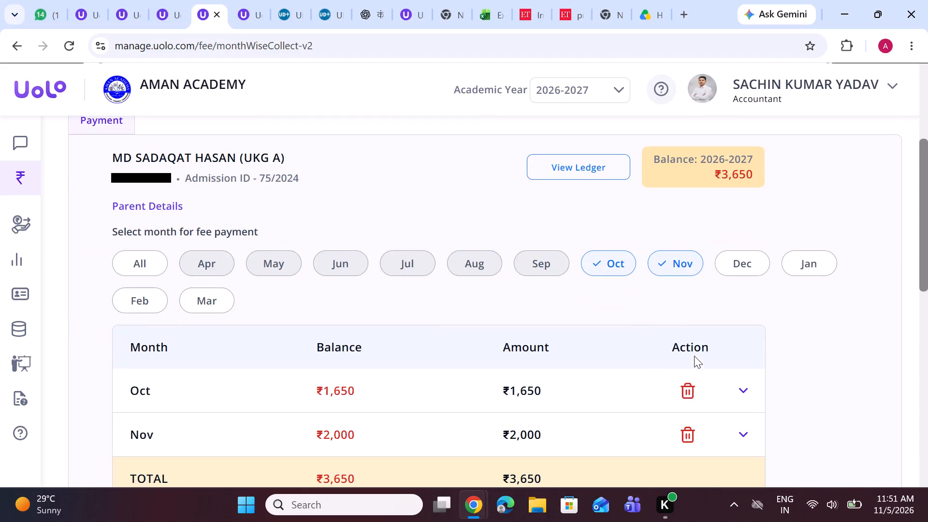
click(686, 272)
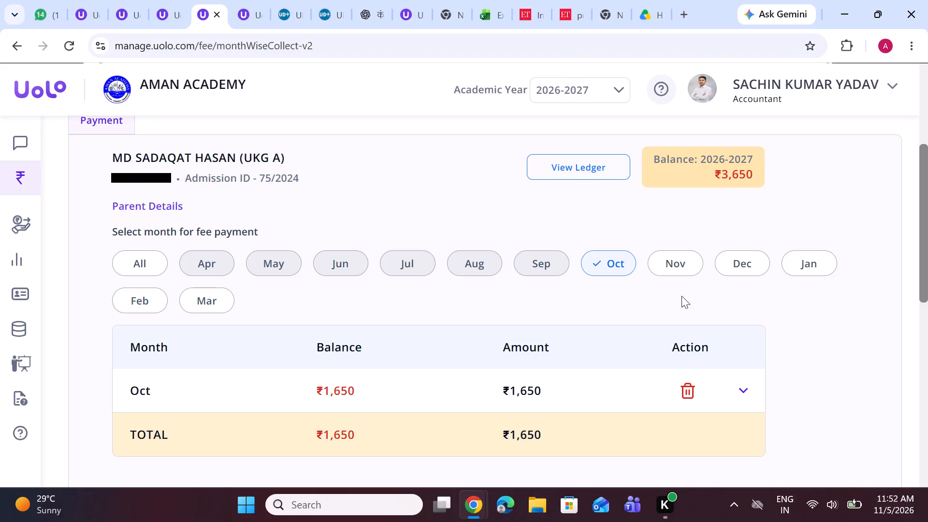
click(746, 391)
scroll(746, 391, down, 2)
drag(550, 298, 480, 296)
key(BackSpace)
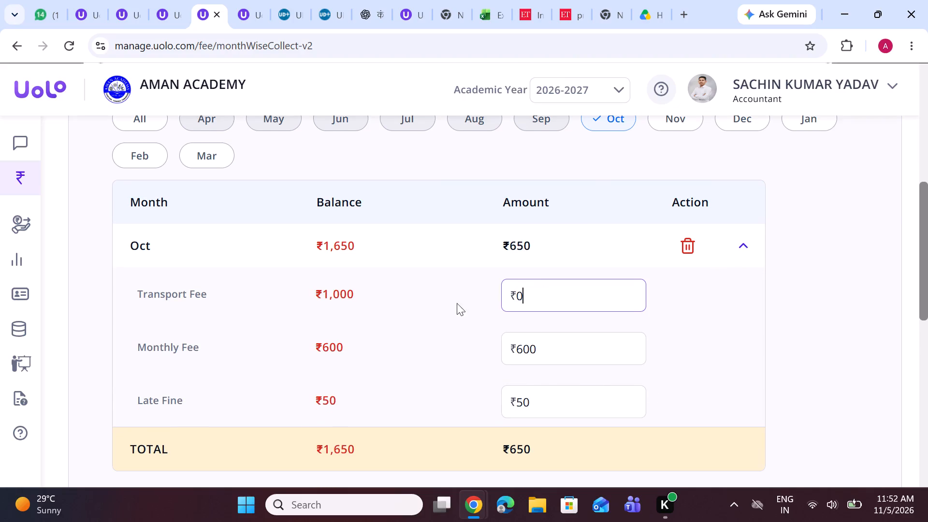
Set the mode of payment to Digital Payment and generate the receipt for October's remaining Monthly Fee and Late Fine.
scroll(480, 290, up, 3)
scroll(555, 275, down, 5)
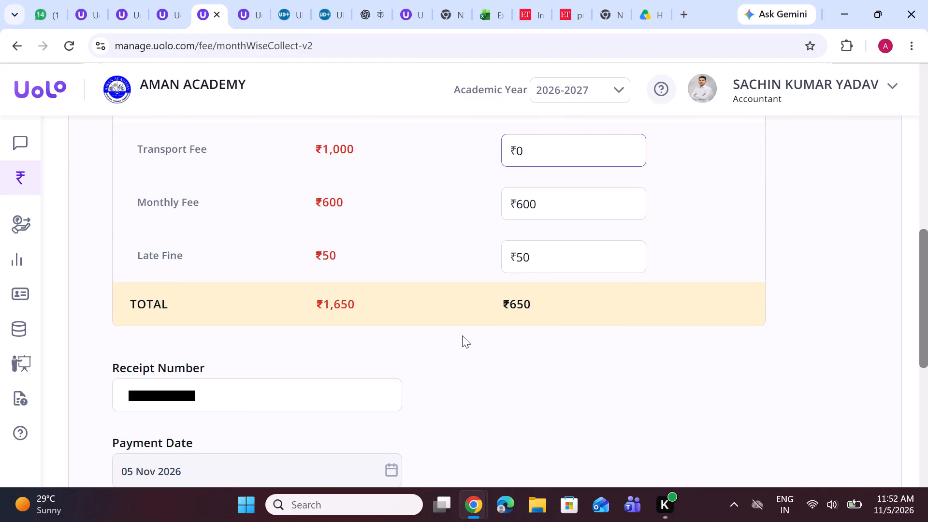
scroll(450, 344, down, 4)
click(363, 258)
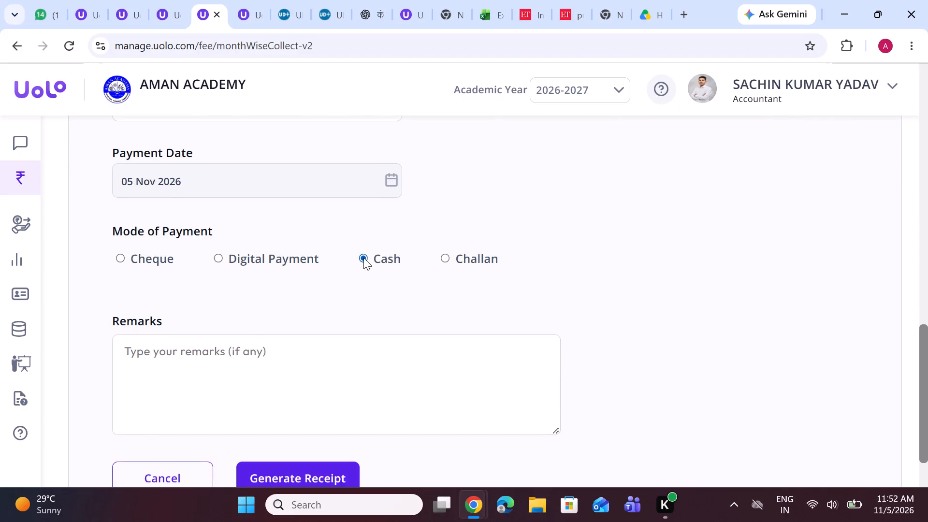
click(217, 258)
scroll(240, 302, down, 5)
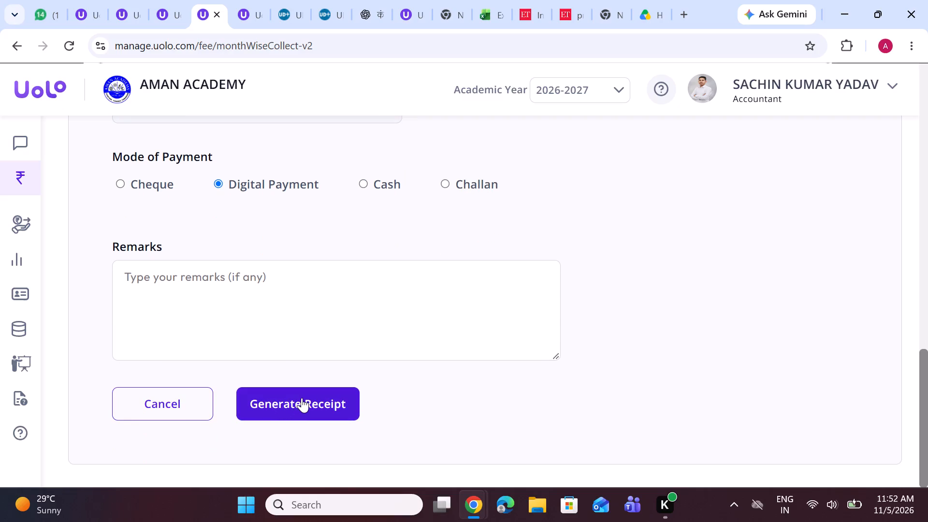
click(302, 398)
click(533, 296)
click(536, 300)
click(536, 308)
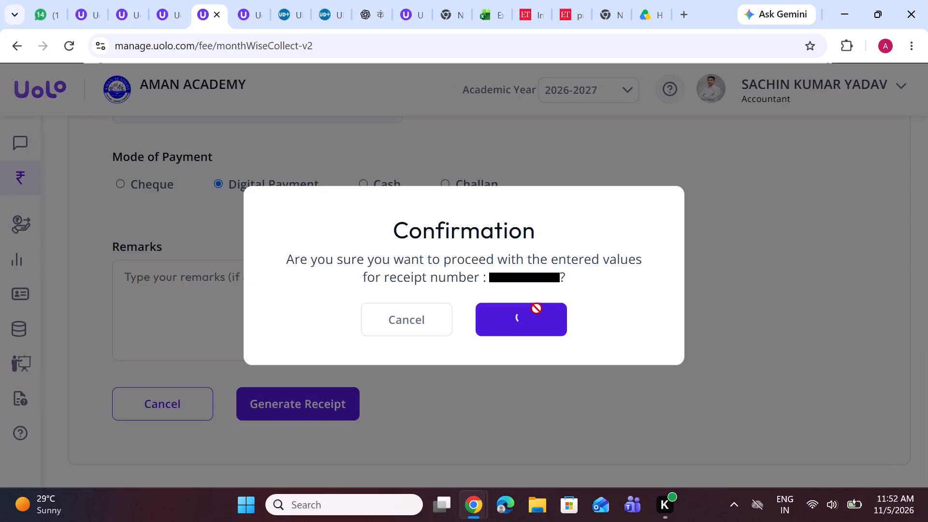
Print the receipt for the UKG A student's second October payment.
click(406, 371)
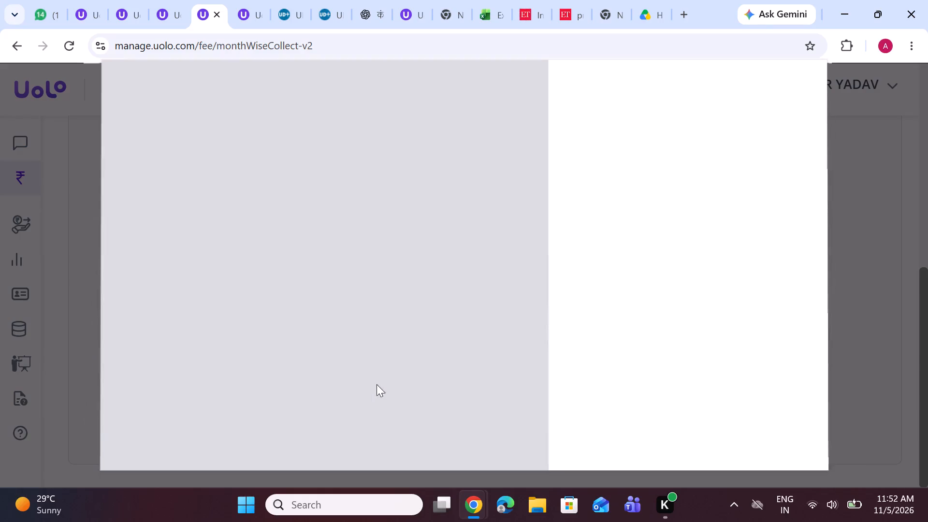
click(715, 440)
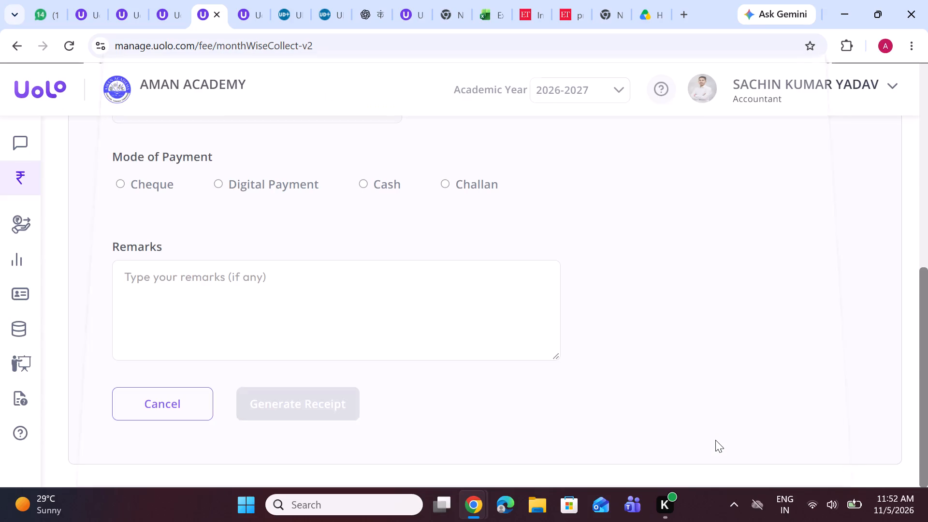
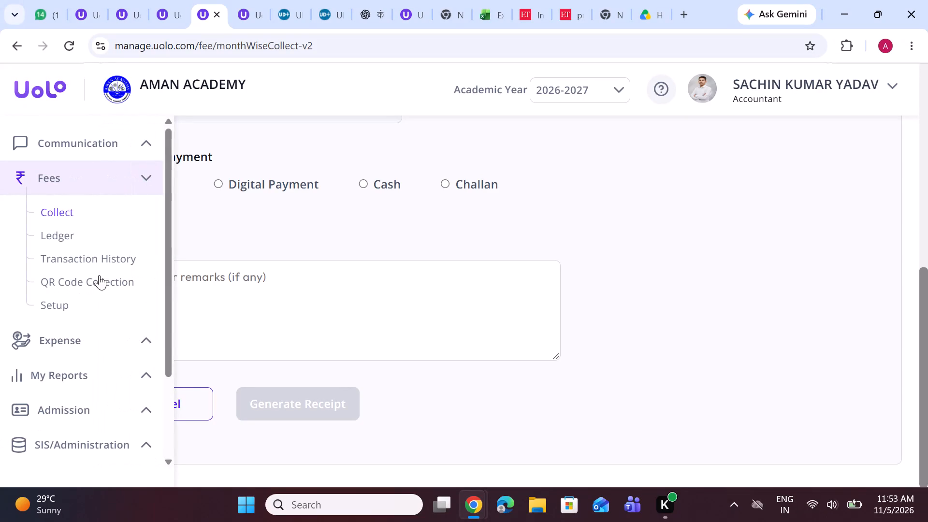
Open the fees Transaction History for 2026-2027 and ready its transaction search for a query.
click(99, 261)
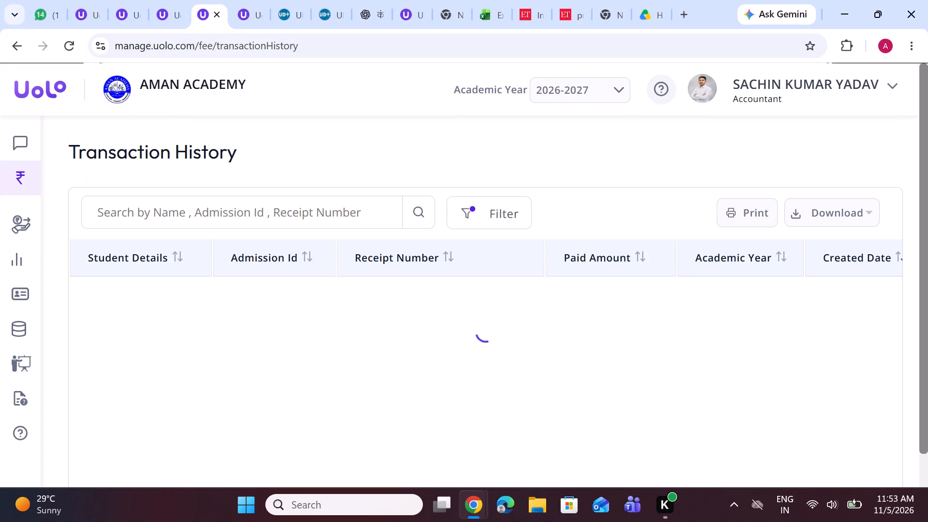
click(371, 210)
drag(927, 186, 927, 252)
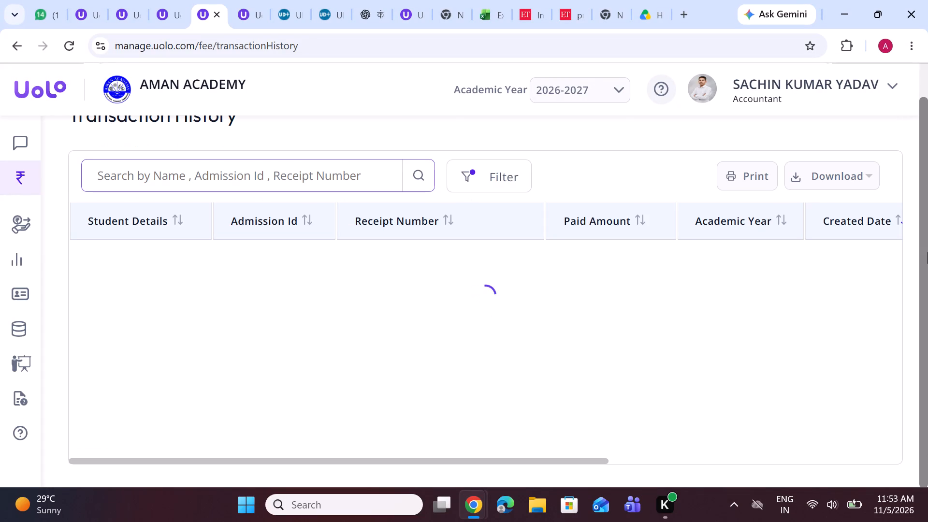
click(126, 178)
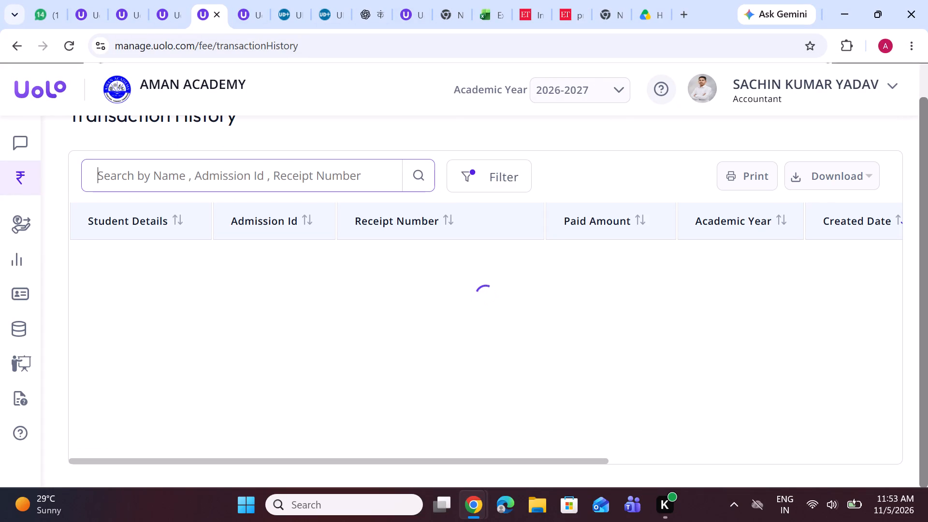
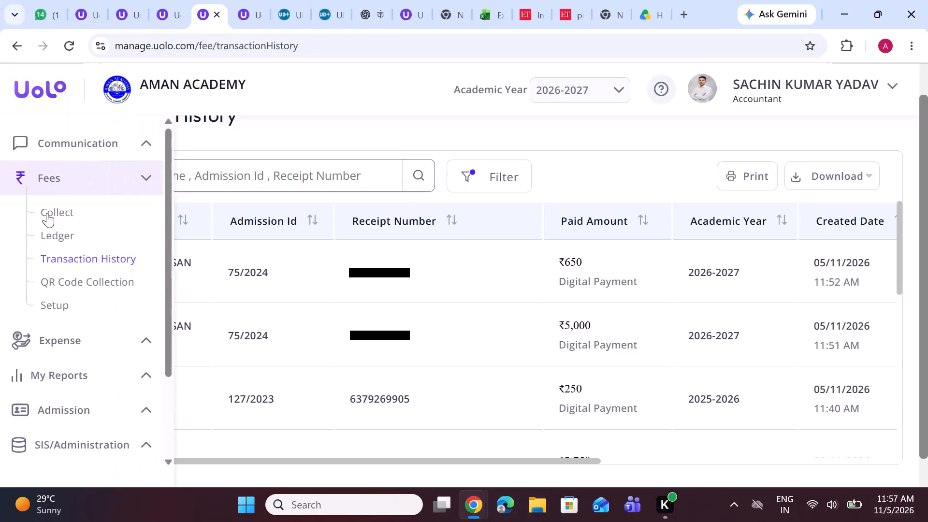
Open fee collection for 2026-2027, search students for "yak" and select the matching class I B student.
click(47, 213)
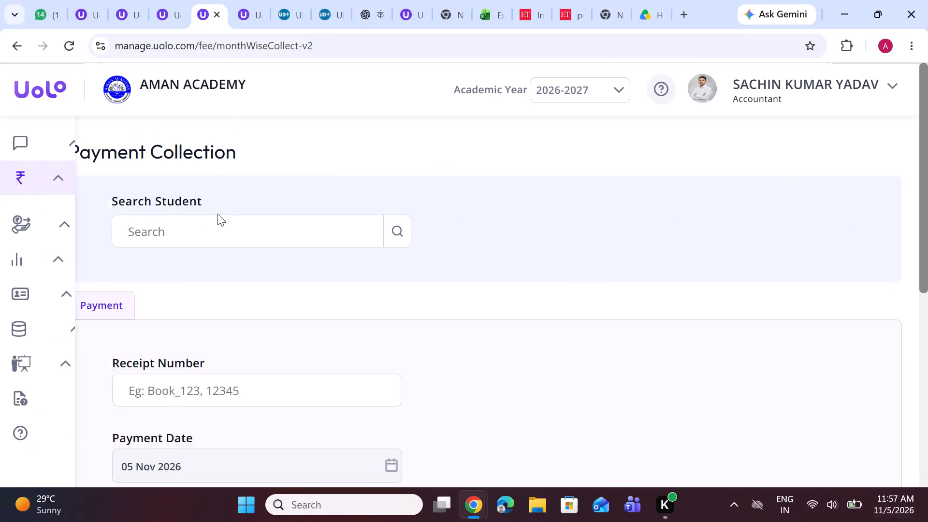
click(202, 232)
click(201, 243)
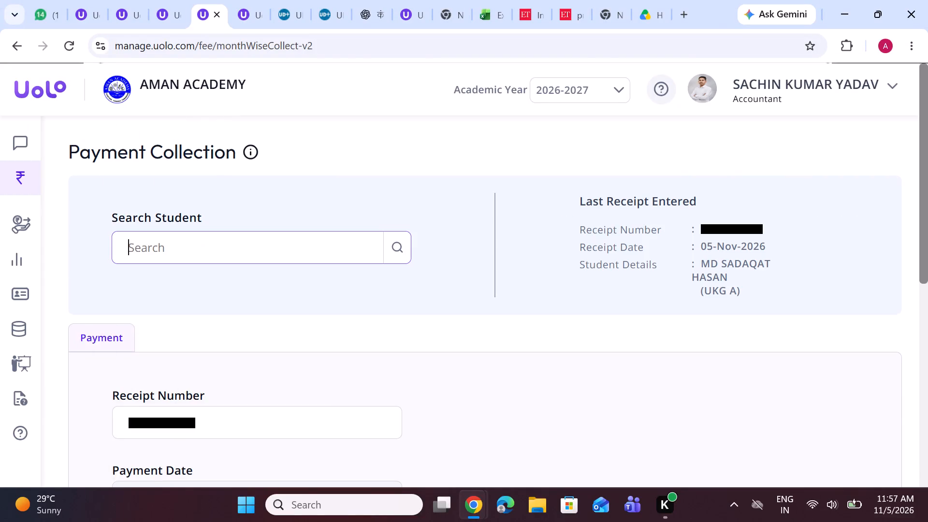
text(yak)
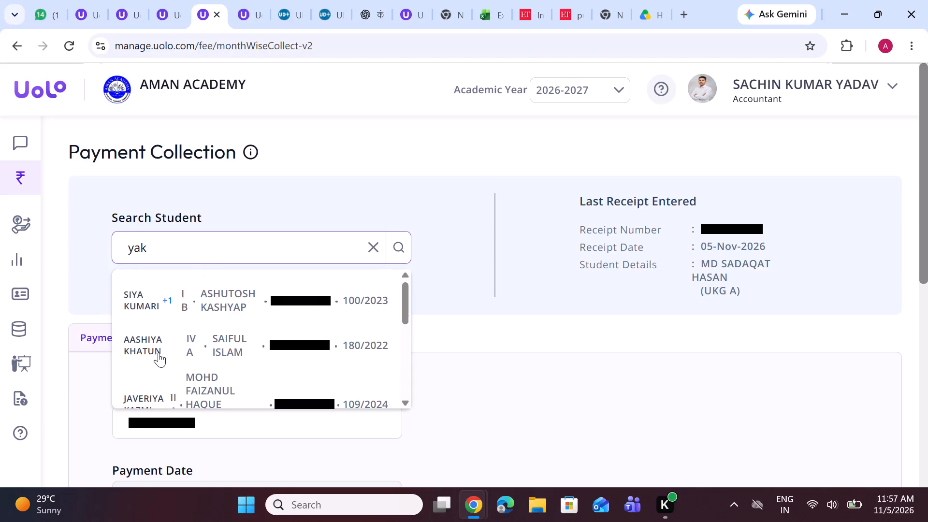
scroll(159, 352, down, 5)
click(152, 375)
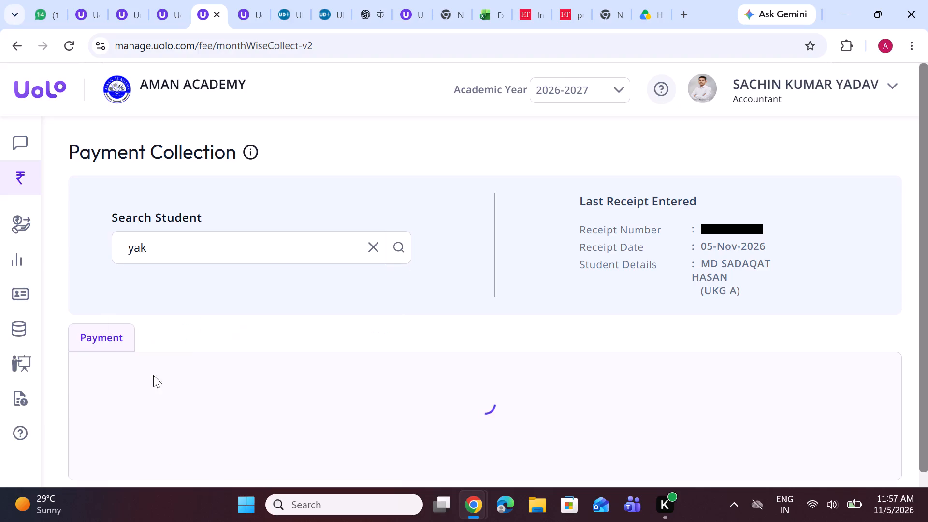
Record the student's ₹2,050 November fee as a cash payment, generating the receipt and confirming the entered values.
scroll(664, 302, down, 3)
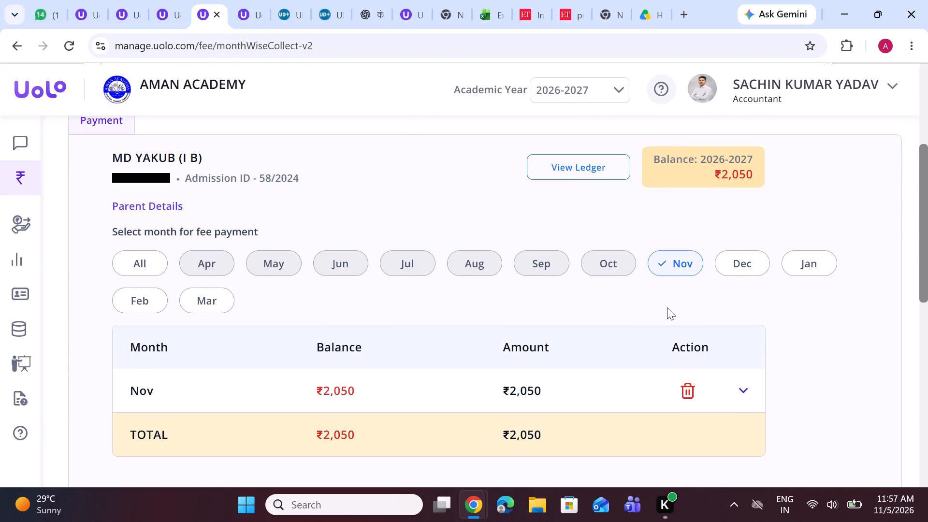
scroll(667, 307, down, 5)
click(370, 315)
click(364, 319)
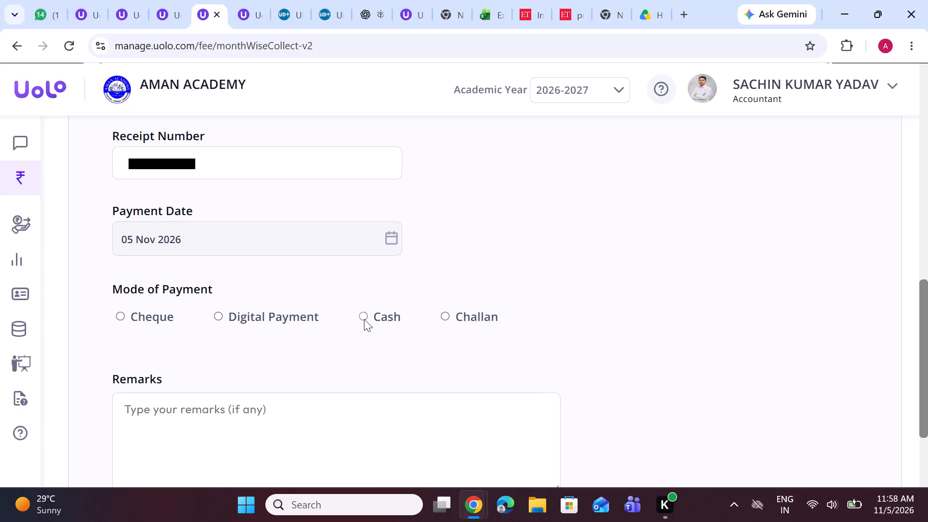
scroll(361, 319, down, 6)
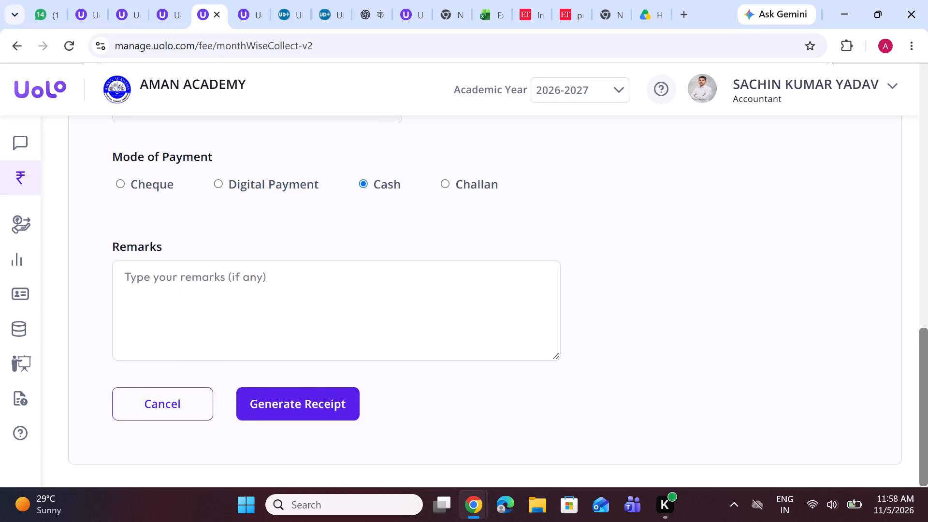
scroll(333, 265, up, 2)
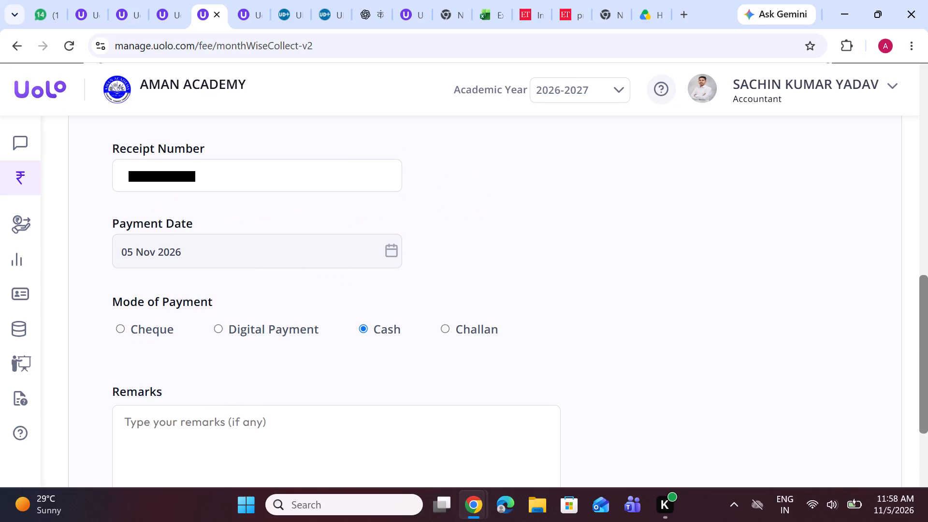
scroll(323, 256, up, 1)
scroll(324, 272, down, 2)
scroll(310, 369, down, 1)
click(312, 416)
click(504, 331)
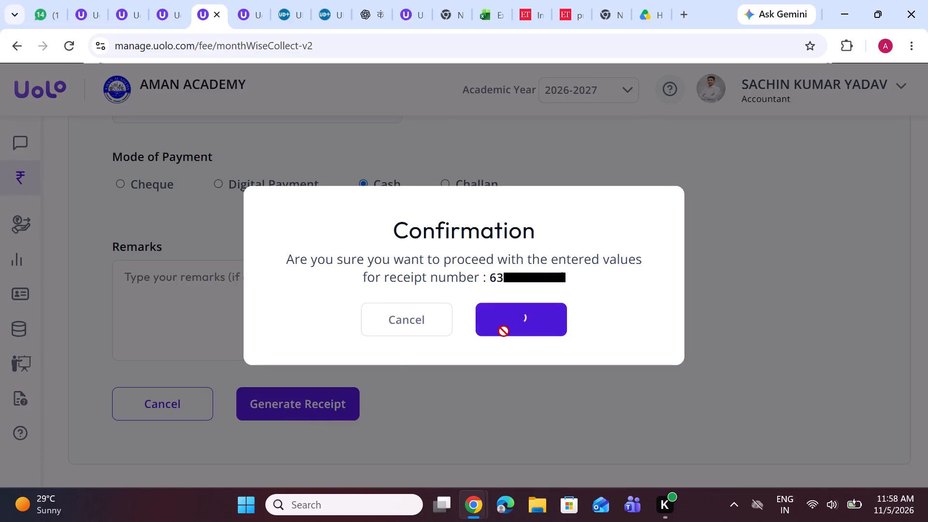
Print the receipt for the November cash payment.
click(398, 371)
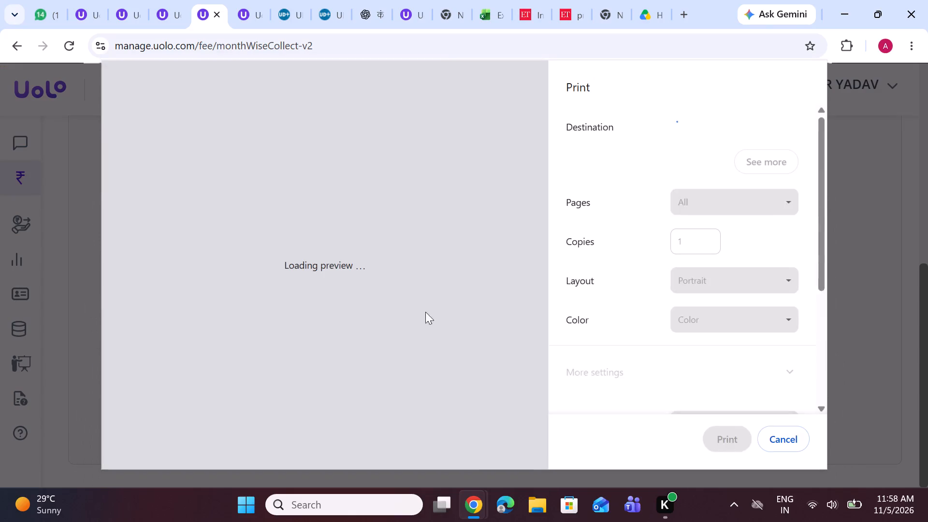
click(722, 435)
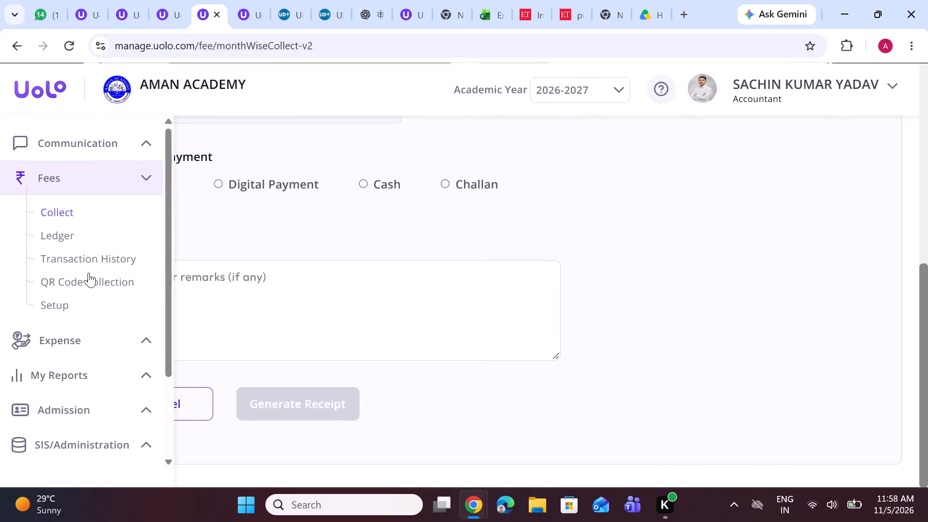
Open the fees Transaction History for 2026-2027 and bring its transaction list into view.
click(87, 242)
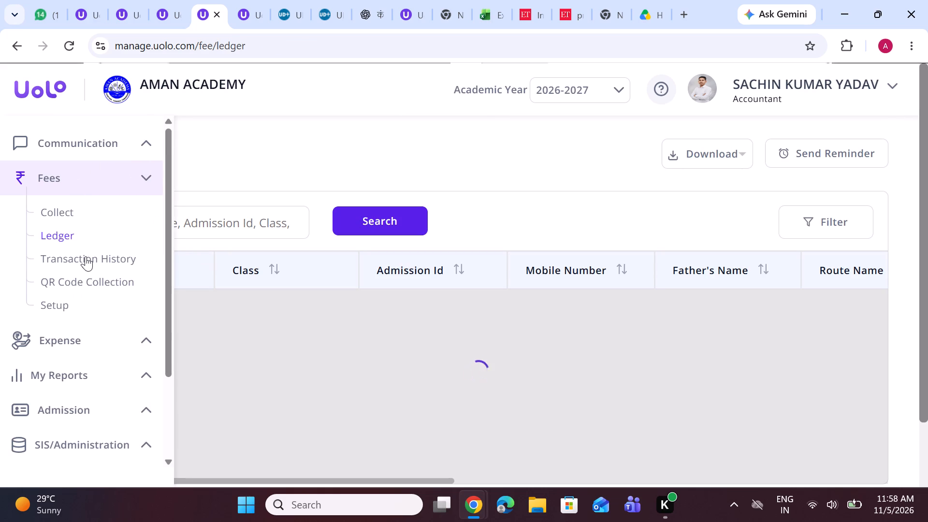
click(86, 256)
drag(927, 299, 927, 387)
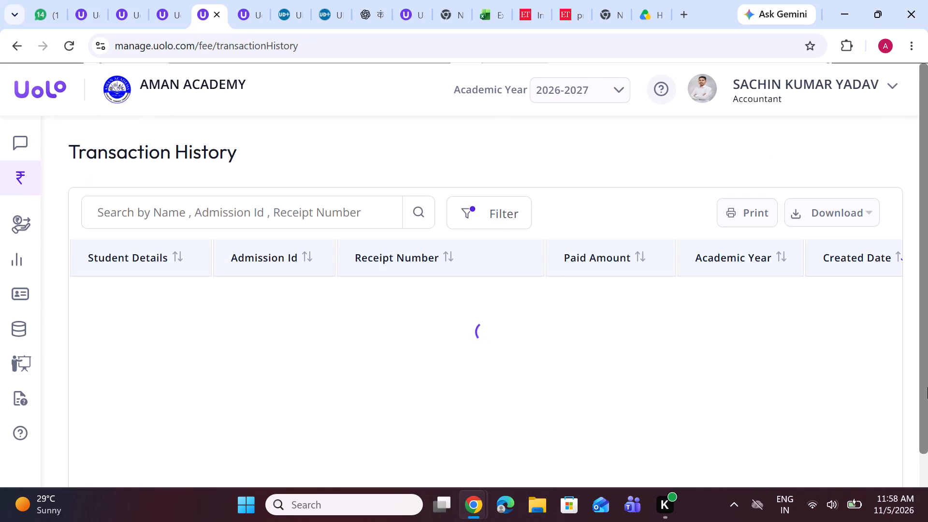
drag(927, 387, 927, 431)
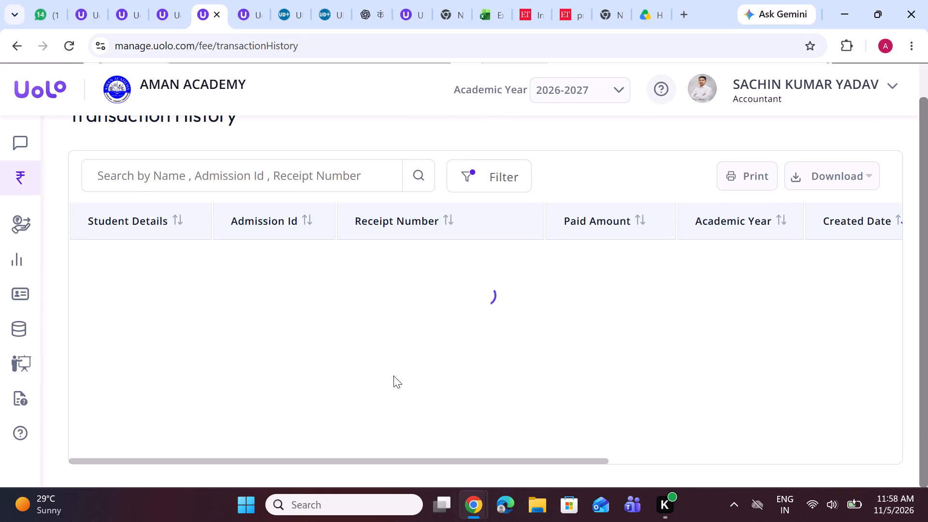